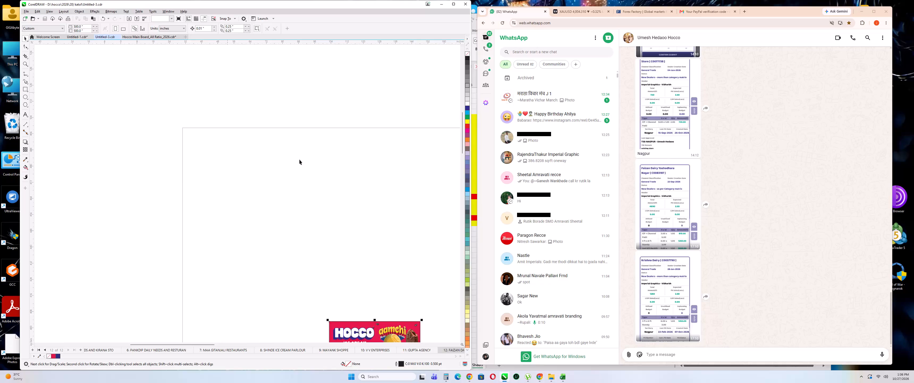
Move the Hocco banner design up inside the page, near the page's upper-left corner, and deselect it.
scroll(290, 141, "down", 1)
left_click_drag(351, 276, 281, 174)
left_click(337, 232)
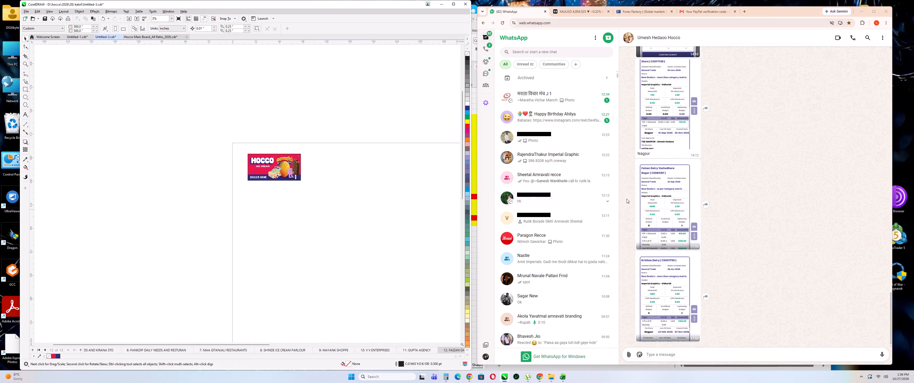
Switch to the Excel shop list and copy the shop name FAIZAN DAIRY from its NLB row.
left_click(565, 379)
left_click(602, 280)
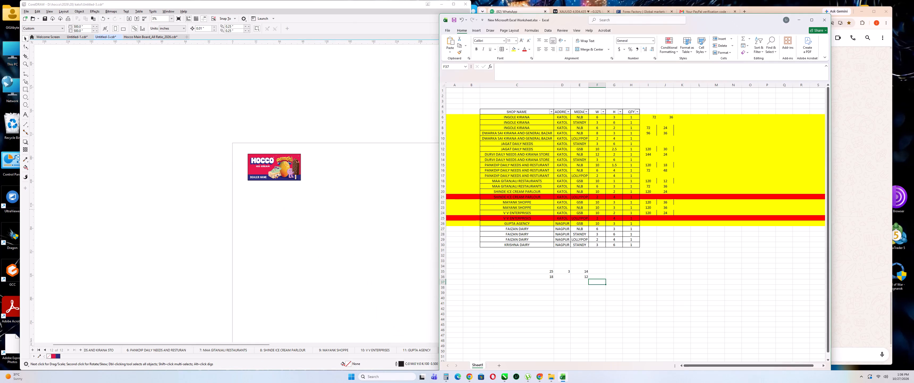
left_click(528, 230)
left_click_drag(527, 72, 420, 70)
key("ctrl+c")
Return to CorelDRAW and ungroup the Hocco banner into separate objects.
left_click_drag(316, 109, 313, 112)
scroll(253, 180, "up", 5)
right_click(257, 174)
left_click(267, 198)
Replace the DEALER NAME placeholder text on the banner with the copied name FAIZAN DAIRY.
scroll(264, 202, "up", 3)
scroll(255, 155, "up", 5)
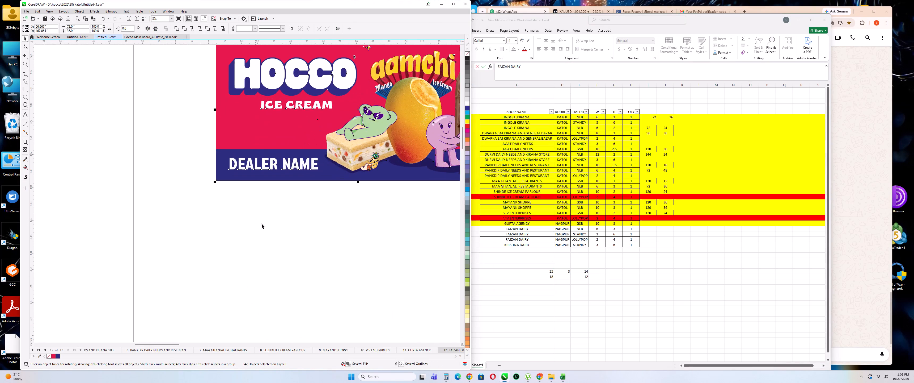
left_click_drag(262, 225, 262, 221)
triple_click(256, 164)
double_click(256, 164)
key("ctrl+v")
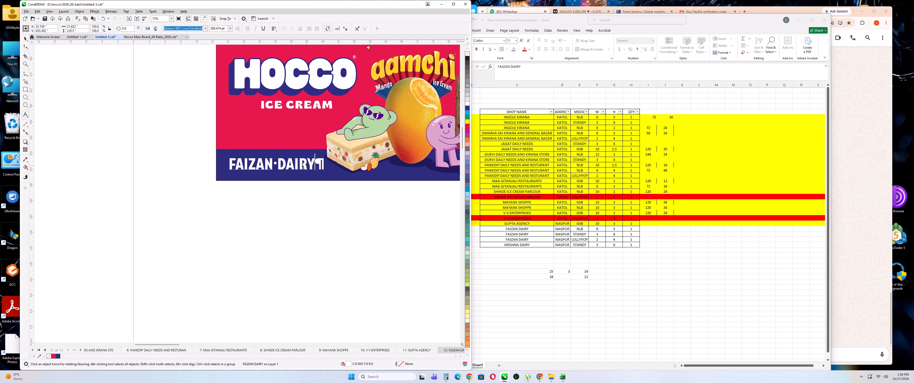
left_click(27, 36)
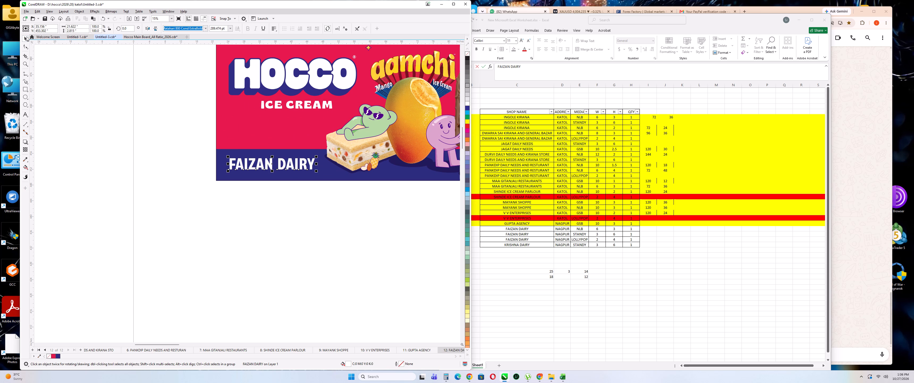
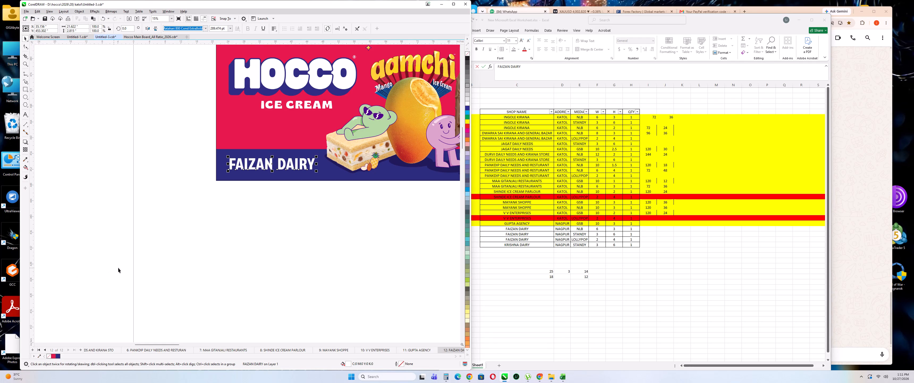
Switch to the Excel shop list and highlight the FAIZAN DAIRY NLB row in yellow.
left_click(235, 230)
scroll(229, 222, "down", 6)
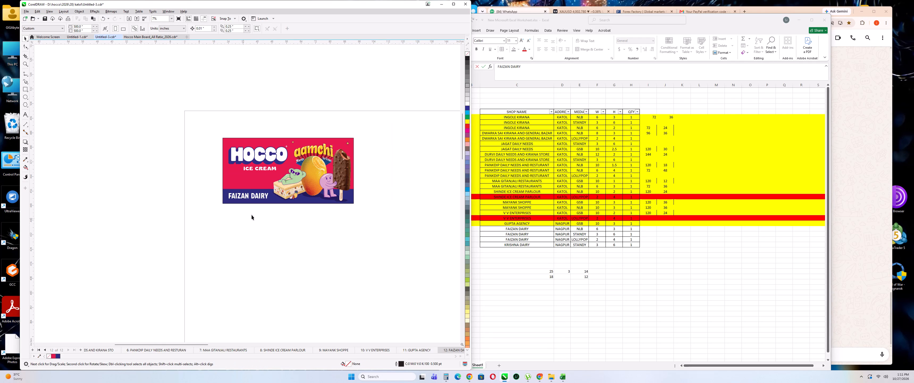
left_click(577, 230)
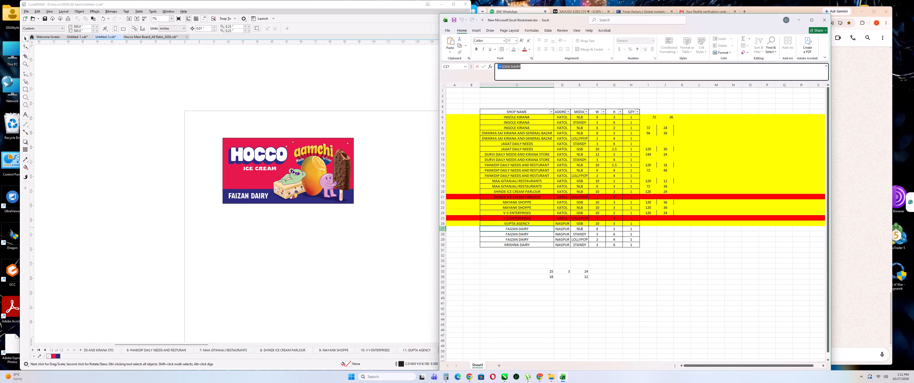
right_click(445, 230)
left_click(471, 220)
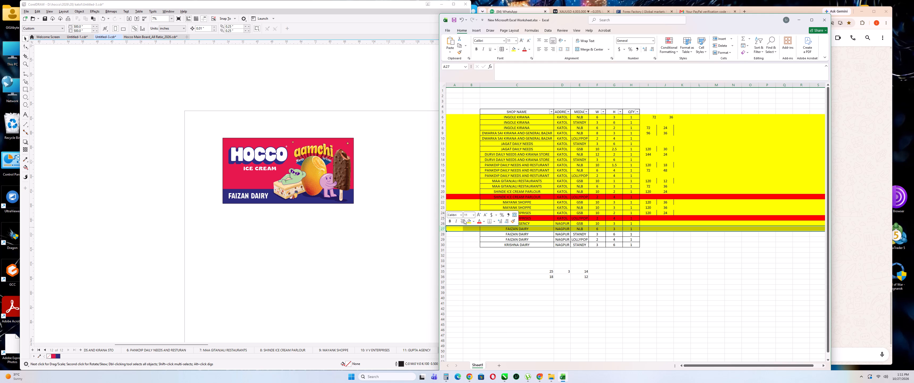
Return to CorelDRAW, group all objects of the FAIZAN DAIRY banner together, and deselect the group.
left_click_drag(367, 229, 358, 224)
left_click_drag(202, 124, 440, 261)
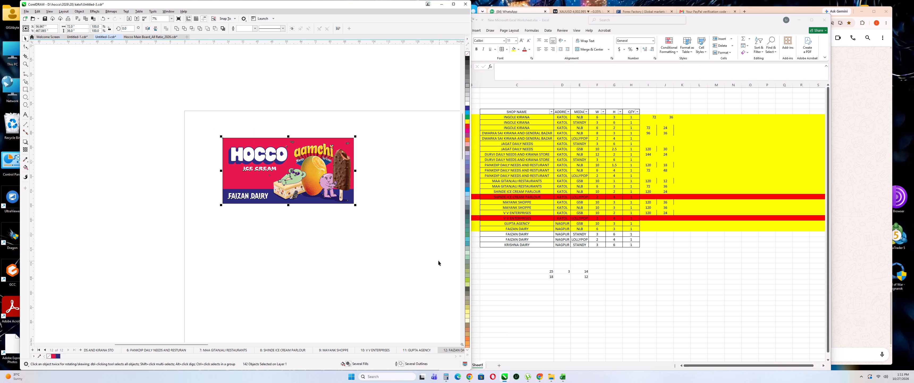
key("ctrl+g")
left_click(438, 260)
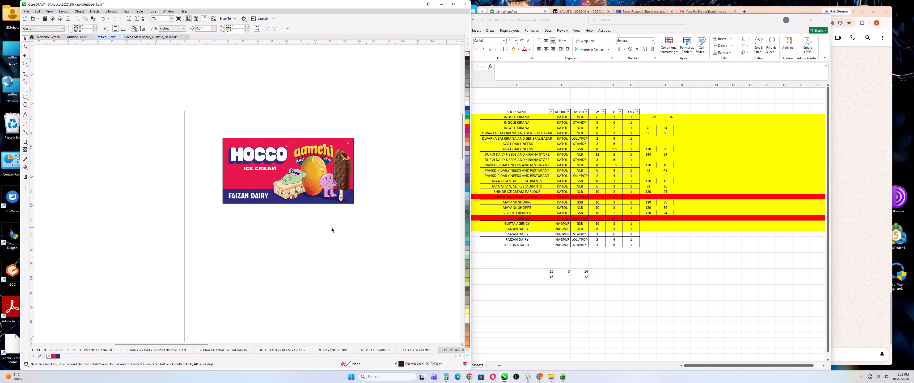
left_click(332, 227)
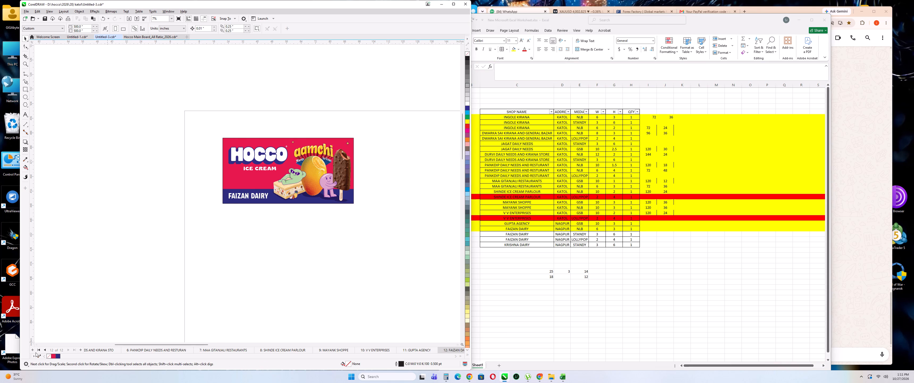
Copy the V V ENTERPRISES pair of vertical boards from Page 1 to the FAIZAN DAIRY page and place it beside the banner.
left_click(40, 351)
left_click(283, 155)
key("ctrl+c")
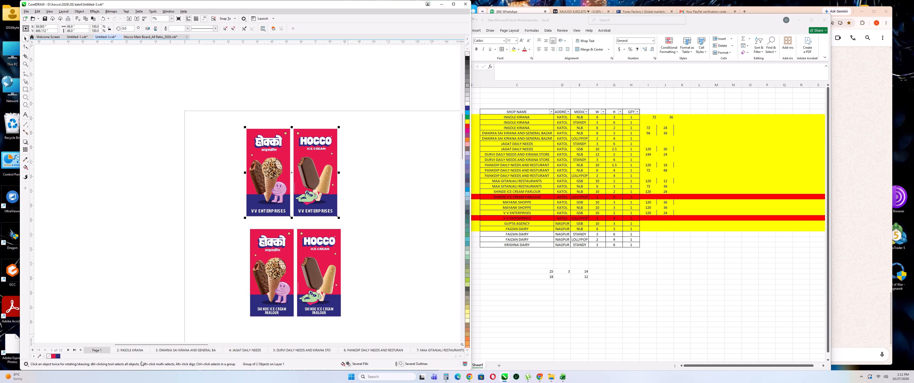
left_click(74, 349)
key("ctrl+v")
scroll(245, 244, "down", 6)
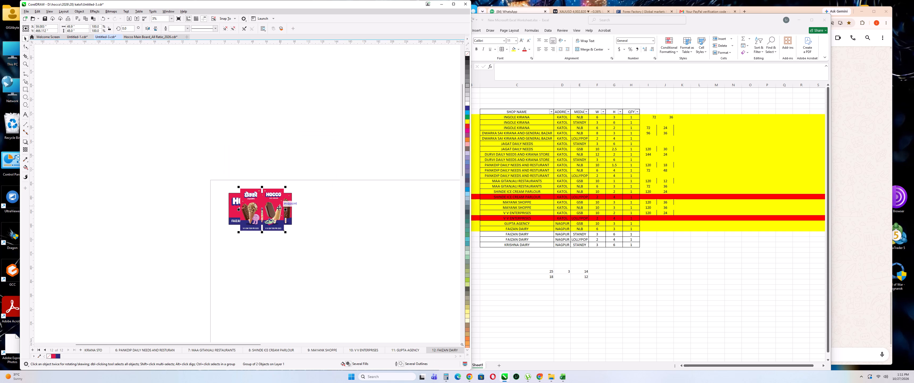
left_click_drag(273, 208, 334, 207)
left_click(453, 218)
Switch to the Excel list and copy the shop name FAIZAN DAIRY from its LOLLYPOP row.
left_click(531, 232)
left_click(530, 234)
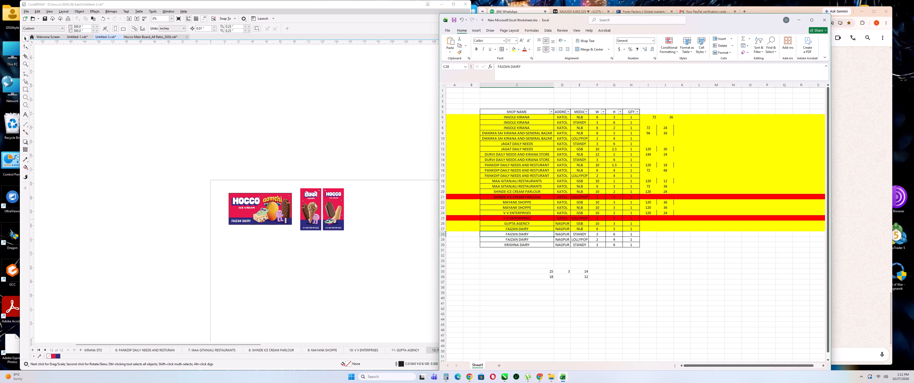
left_click(526, 238)
left_click_drag(524, 71, 518, 71)
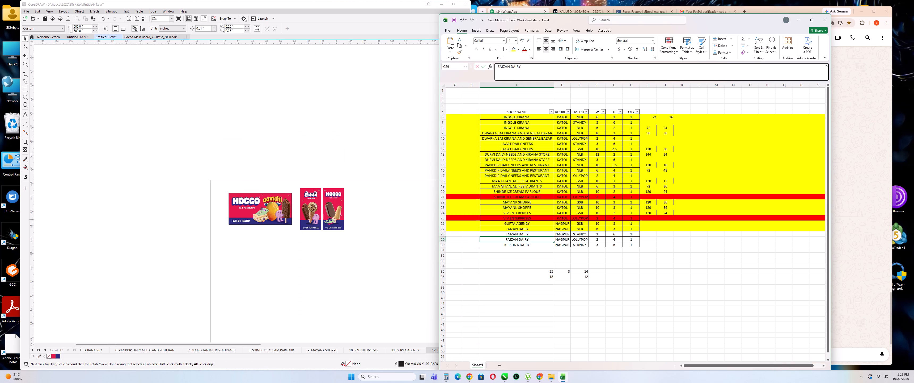
left_click_drag(518, 71, 445, 82)
key("ctrl+c")
Return to CorelDRAW and ungroup the pasted pair of vertical boards into separate objects.
left_click(288, 140)
right_click(313, 222)
left_click(337, 81)
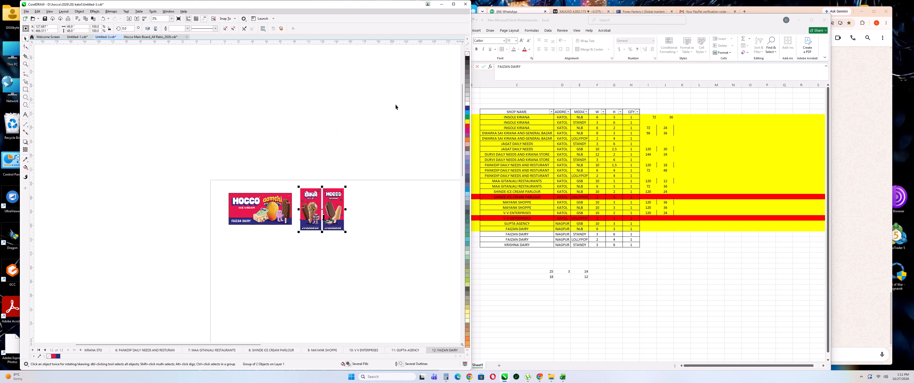
left_click_drag(396, 105, 396, 109)
Replace the V V ENTERPRISES text on the Hindi vertical board with the copied name FAIZAN DAIRY.
scroll(335, 221, "up", 16)
triple_click(284, 236)
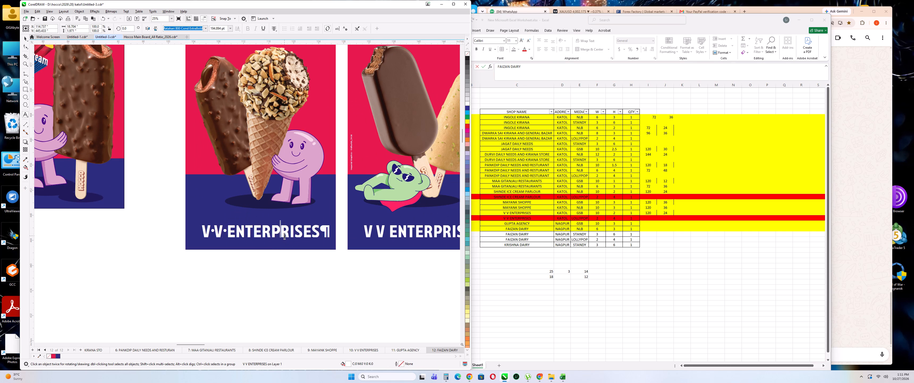
double_click(284, 236)
key("ctrl+v")
left_click(26, 38)
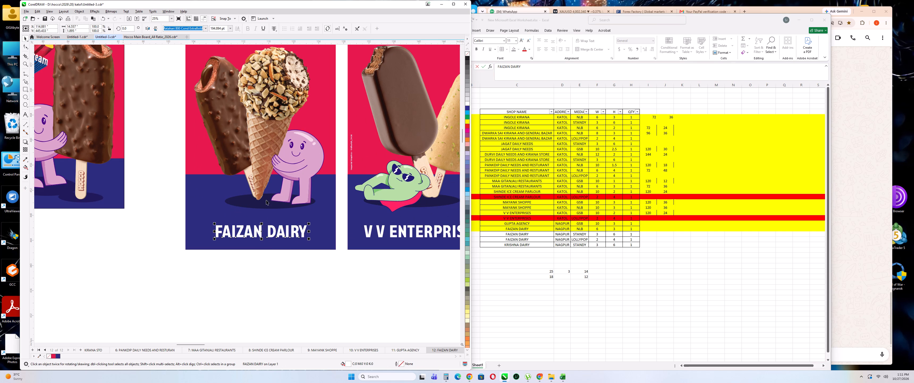
Enlarge the FAIZAN DAIRY text slightly and centre it horizontally on the Hindi board's blue base.
left_click_drag(310, 223, 321, 219, "shift")
left_click(330, 230, "shift")
key("c")
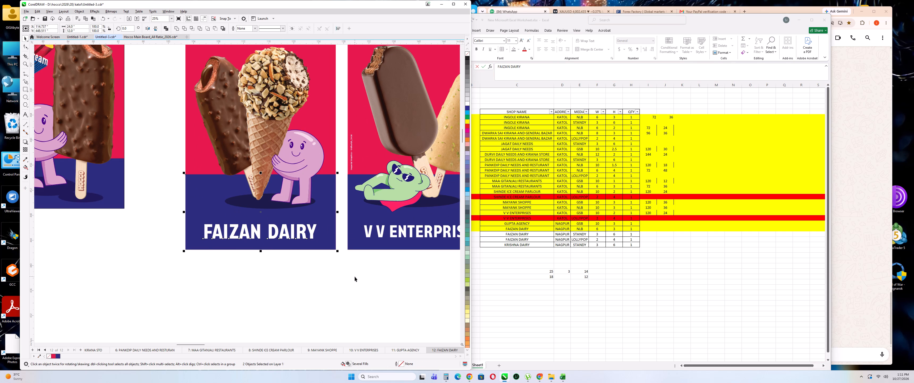
left_click_drag(355, 277, 359, 267)
Replace the V V ENTERPRISES text on the English vertical board with a copy of the enlarged FAIZAN DAIRY text, centred horizontally on its base.
left_click(371, 231)
key("Delete")
left_click(314, 235)
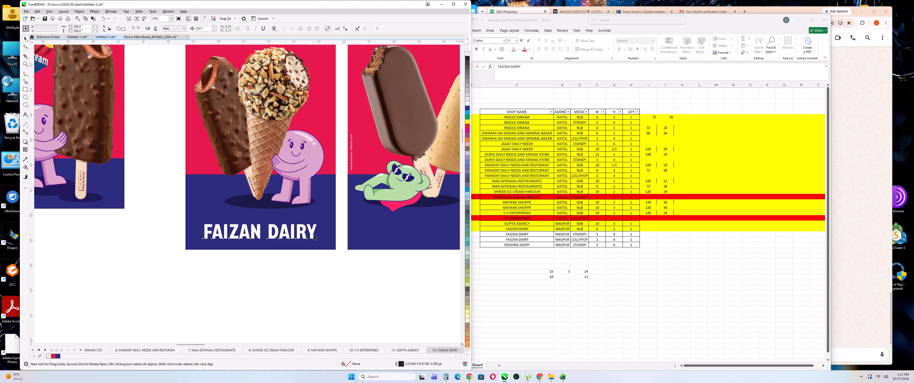
key("ctrl+c")
key("ctrl+v")
left_click(390, 235, "shift")
key("c")
left_click(307, 288)
scroll(306, 273, "down", 5)
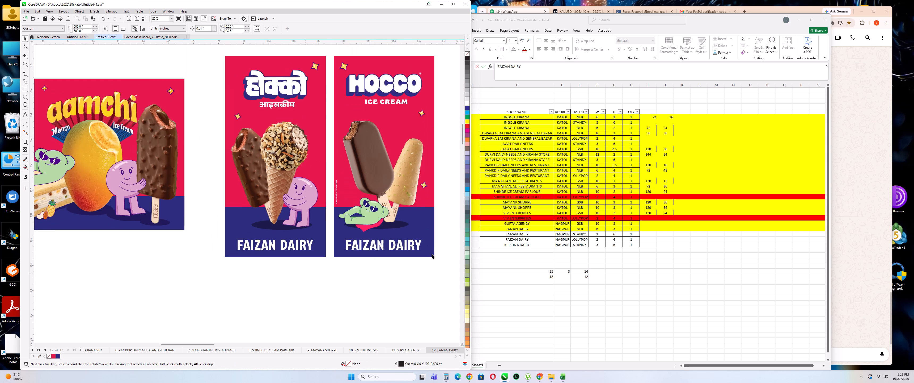
Switch to the Excel job list and highlight the FAIZAN DAIRY LOLLYPOP row in yellow.
left_click(532, 250)
right_click(444, 239)
left_click(468, 231)
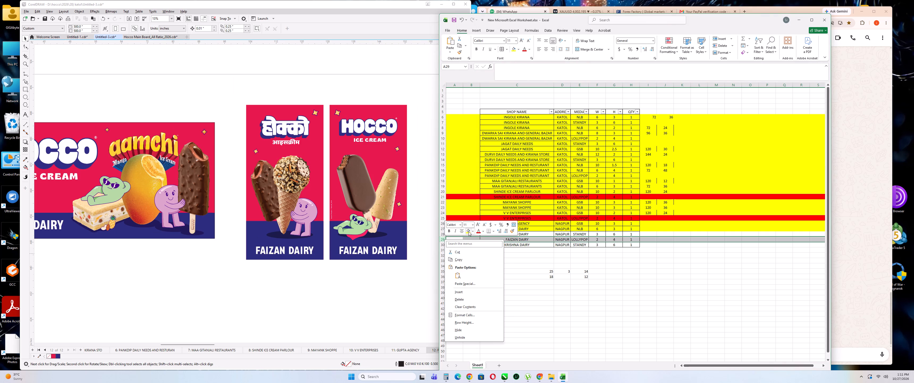
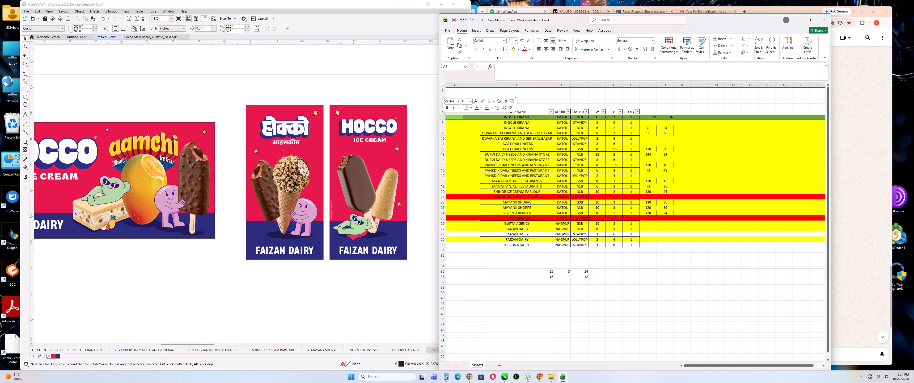
Check the FAIZAN DAIRY entry in the Excel job list and return to the board pages in CorelDRAW.
left_click(514, 236)
left_click(39, 349)
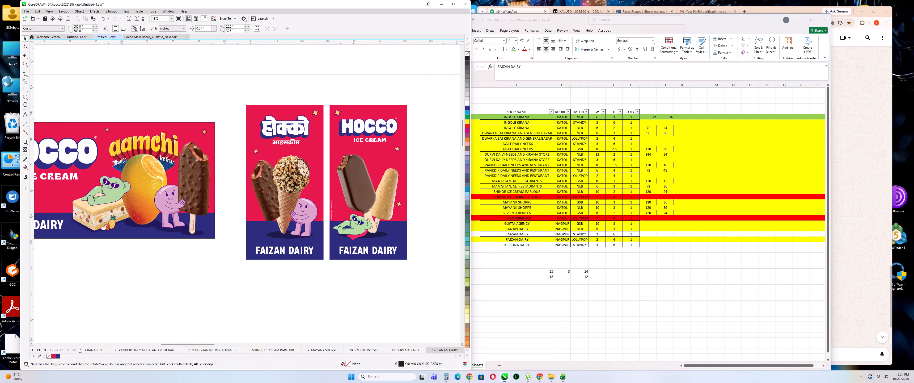
On the INGOLE KIRANA page, group all objects of the larger horizontal Hocco board.
left_click(130, 350)
scroll(297, 211, "down", 4)
left_click_drag(143, 133, 307, 214)
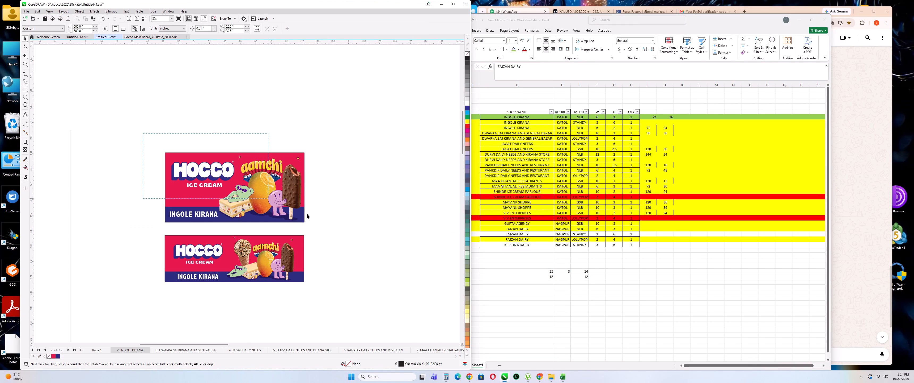
left_click_drag(307, 214, 336, 228)
key("ctrl+g")
Start exporting the selected board and set the destination to the katol folder inside hocco's 2026 folder.
key("ctrl+e")
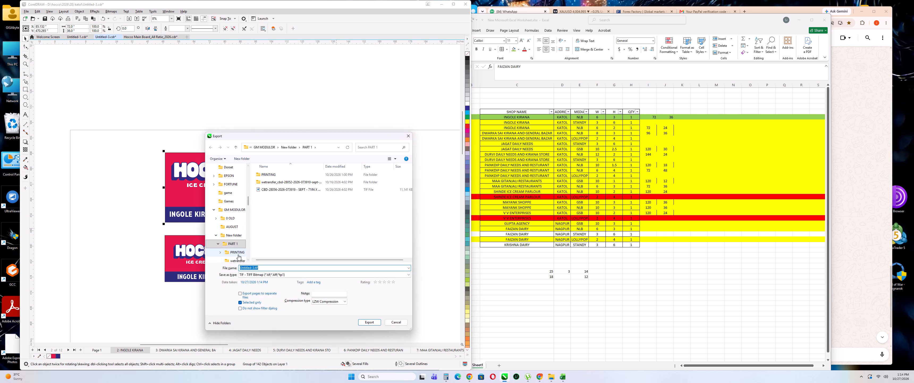
left_click(260, 149)
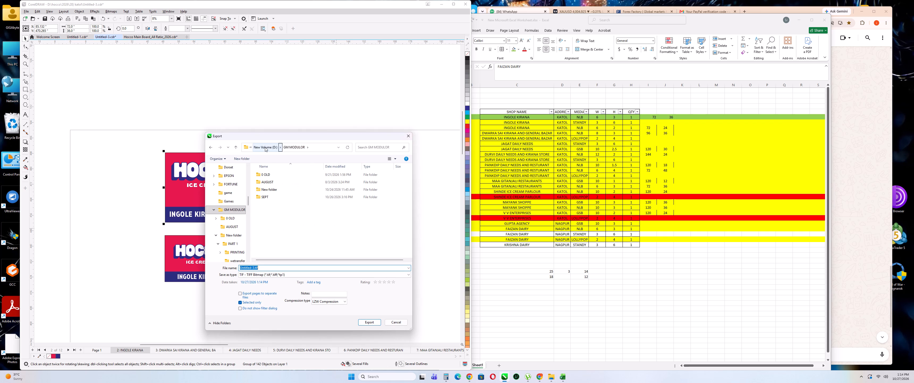
left_click(265, 147)
scroll(300, 233, "down", 4)
double_click(292, 246)
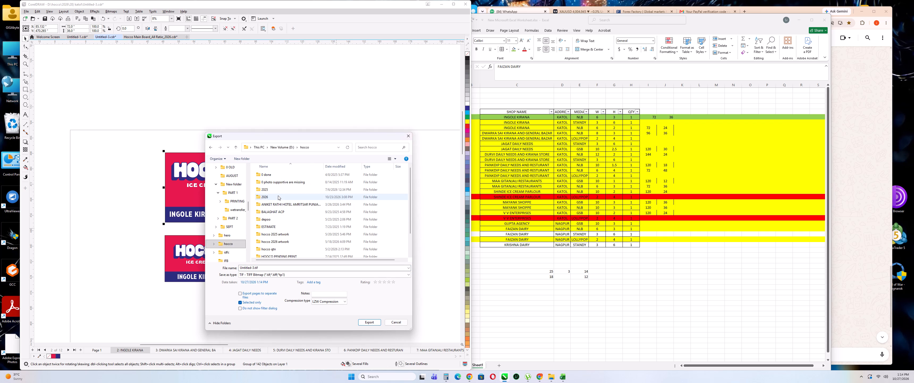
left_click(278, 195)
double_click(327, 198)
scroll(303, 240, "down", 3)
scroll(303, 242, "up", 1)
scroll(303, 242, "down", 1)
double_click(288, 207)
Create a folder named PRINTING NEW inside the katol folder and open it.
right_click(288, 207)
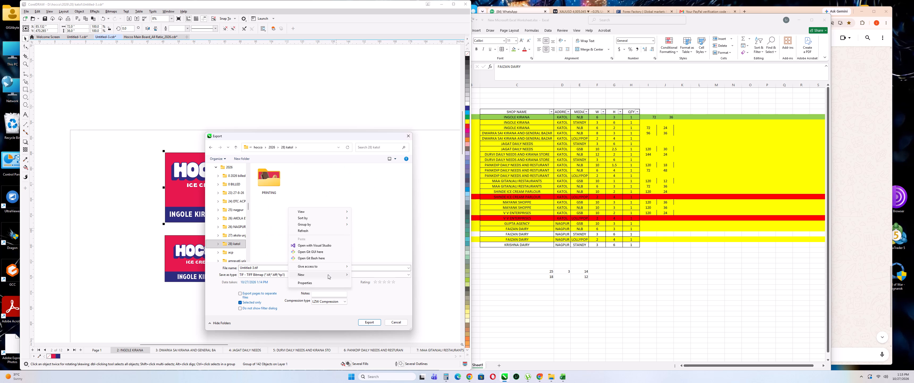
left_click(364, 275)
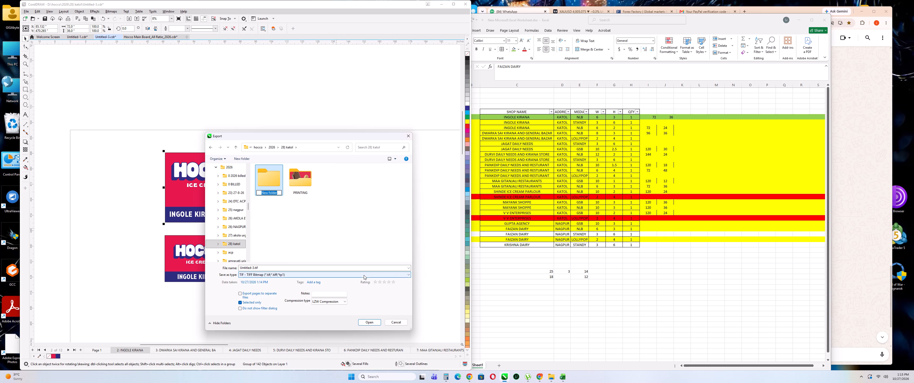
type("printing")
key("space")
type("PRINTNG")
key("space")
key("BackSpace")
key("BackSpace")
key("BackSpace")
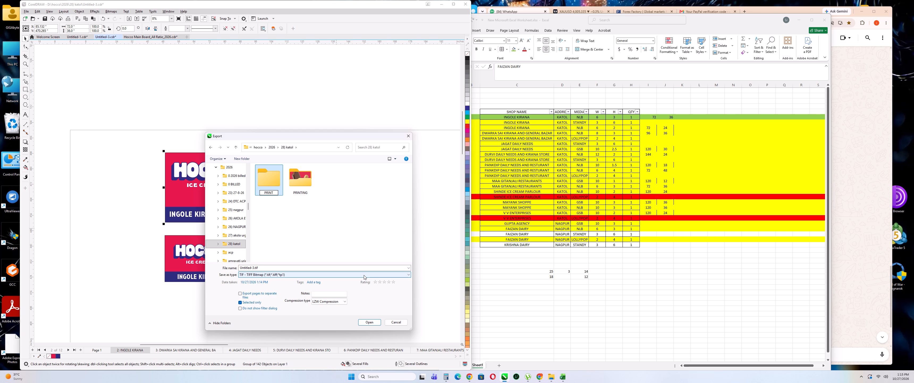
type("IG")
key("BackSpace")
type("NG NEW")
key("Return")
key("Return")
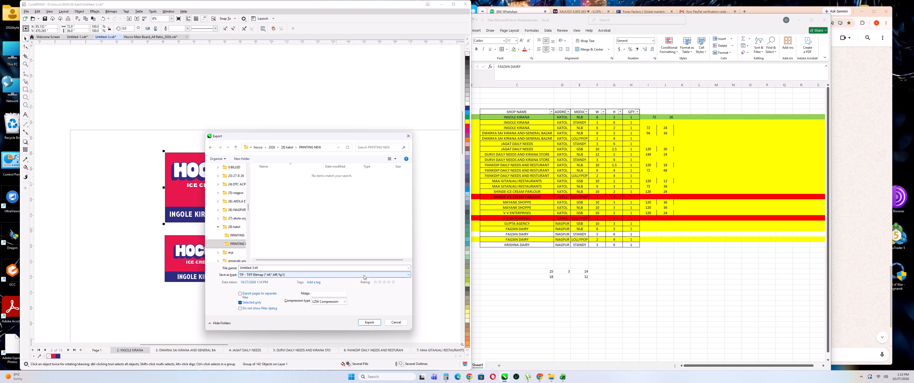
Create a subfolder named NLB inside PRINTING NEW and open it.
right_click(295, 214)
left_click_drag(330, 303, 332, 303)
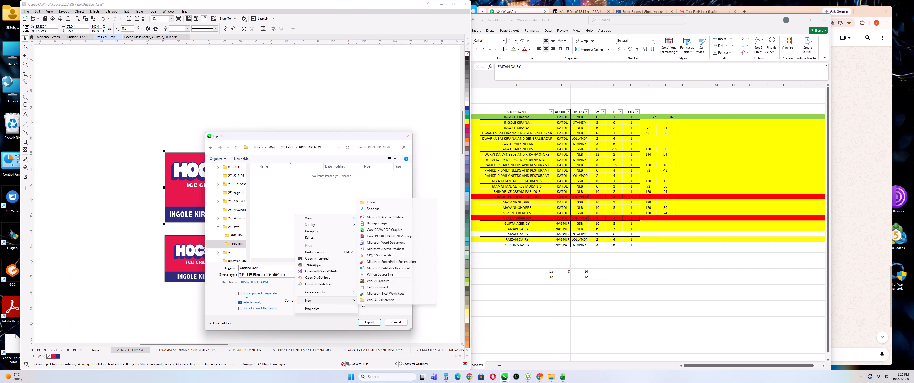
left_click(378, 203)
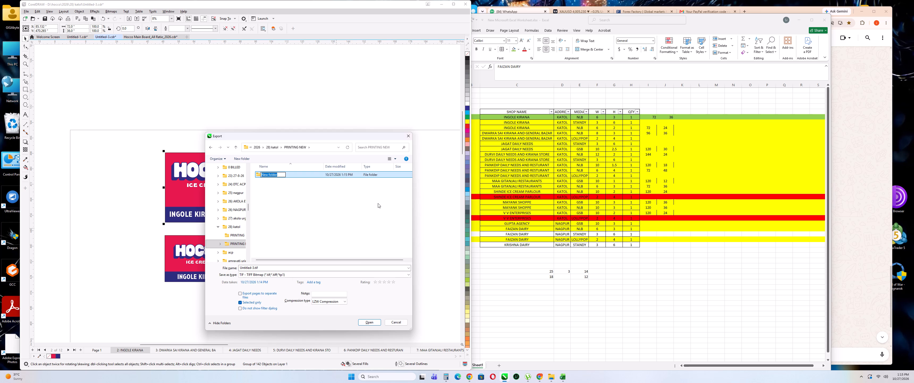
type("NLB")
key("Return")
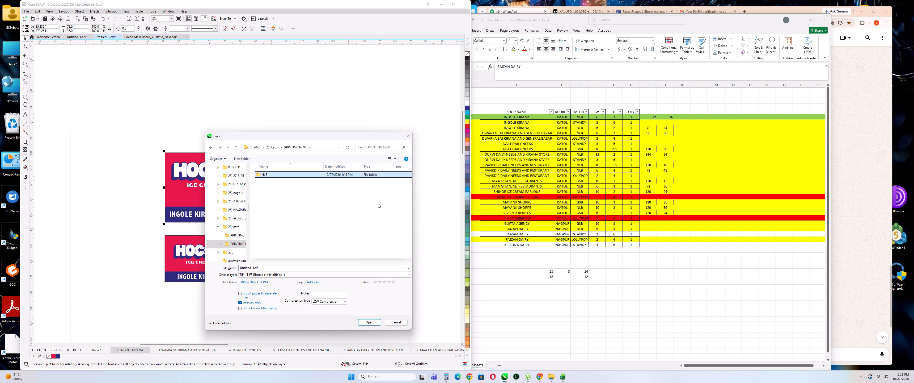
key("Return")
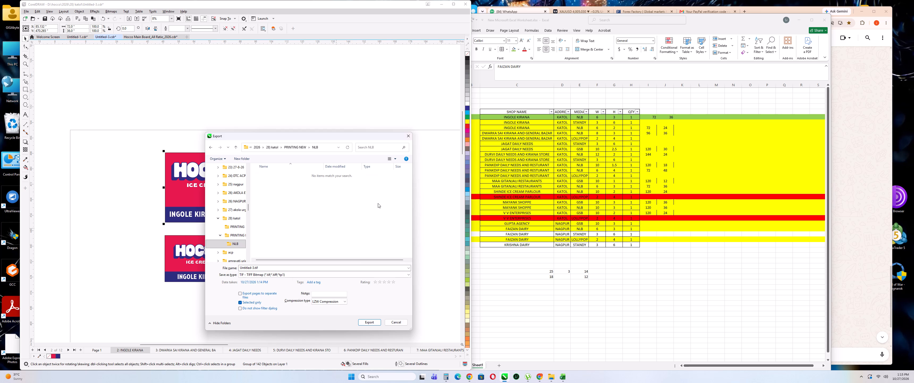
Export the larger board as a TIFF named "1) 72x36_INGOLE", accepting the bitmap conversion settings, and deselect it.
left_click(314, 268)
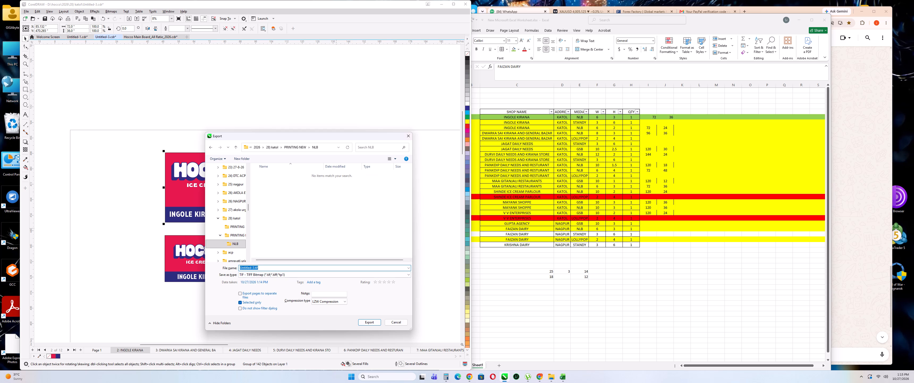
key("1")
type(")")
key("space")
type("72x36")
key("shift+underscore")
type("INGOLE")
key("Return")
left_click(281, 244)
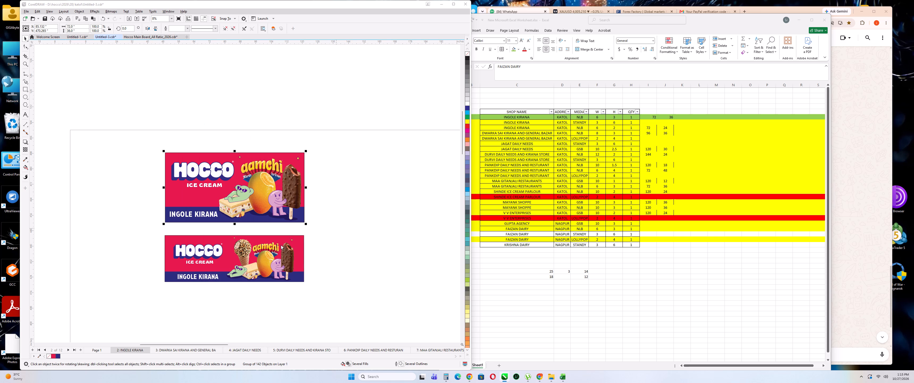
left_click(330, 228)
left_click(405, 205)
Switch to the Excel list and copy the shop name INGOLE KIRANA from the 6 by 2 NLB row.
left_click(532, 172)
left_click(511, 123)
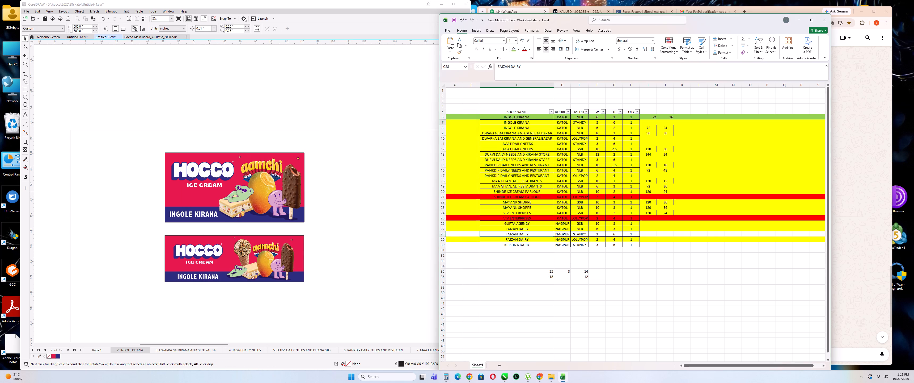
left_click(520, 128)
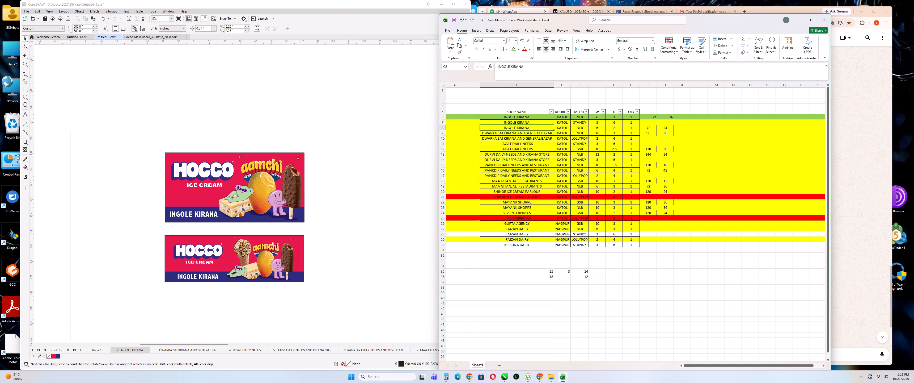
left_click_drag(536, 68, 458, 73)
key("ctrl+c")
Return to CorelDRAW and group all objects of the shorter INGOLE KIRANA board.
left_click_drag(330, 224, 328, 228)
left_click_drag(151, 229, 348, 313)
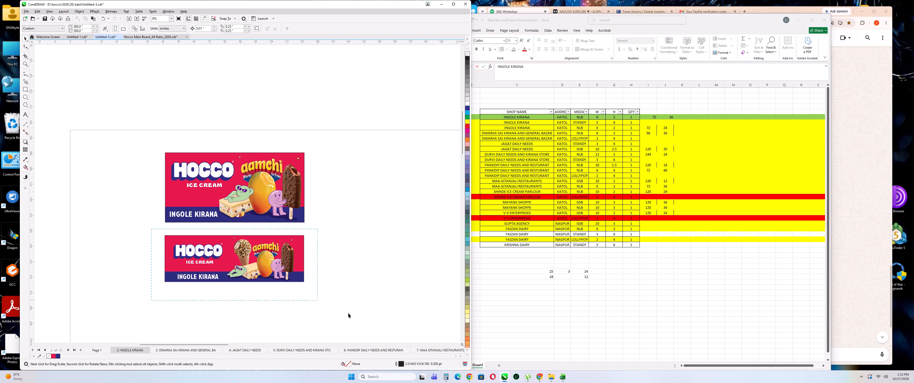
left_click_drag(348, 313, 351, 315)
key("ctrl+g")
Export the shorter board as a TIFF named "2) 72x24_INGOLE" in the NLB folder, accepting the bitmap conversion settings.
key("ctrl+e")
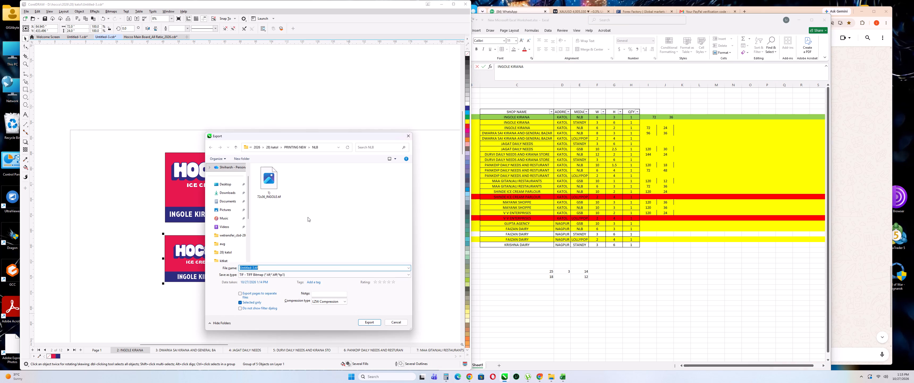
left_click(270, 193)
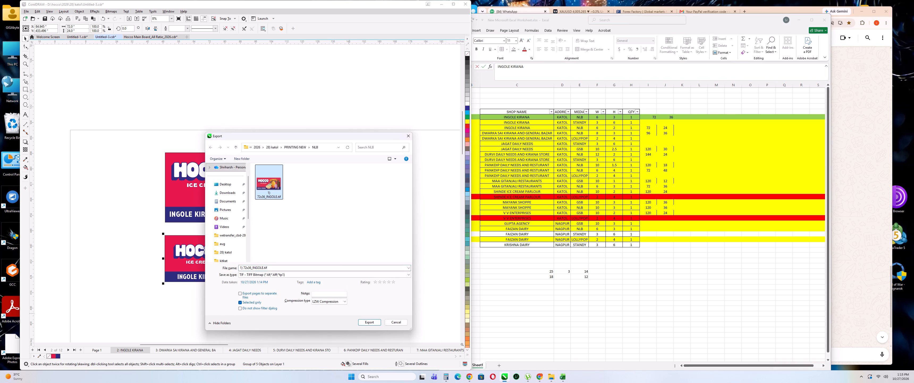
left_click(250, 268)
left_click_drag(251, 268, 248, 269)
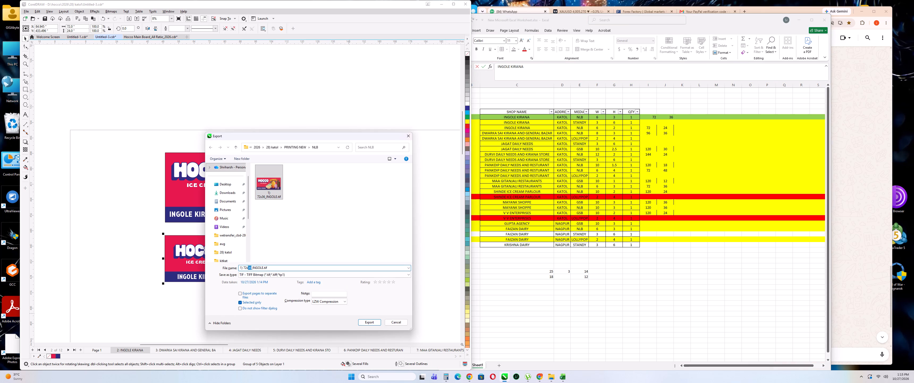
type("24")
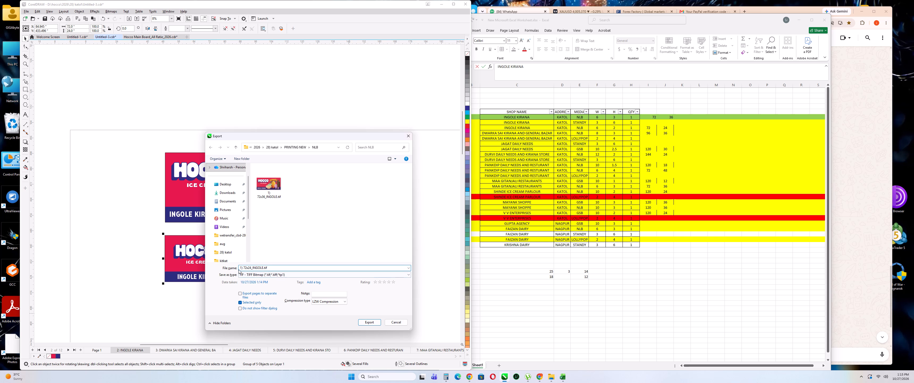
left_click(239, 267)
key("Delete")
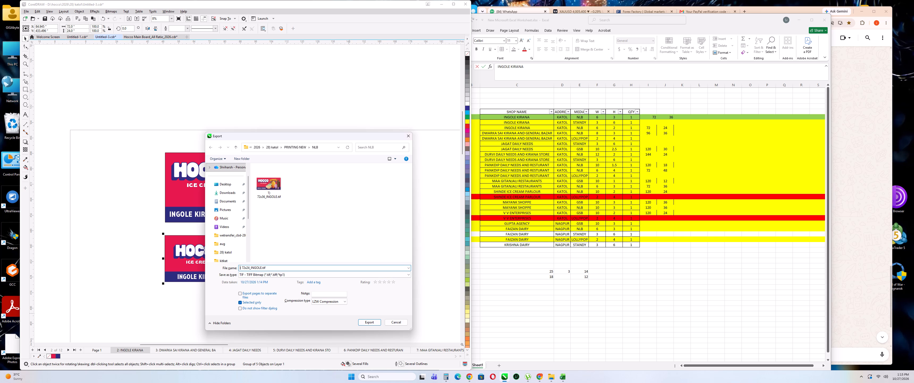
key("2")
key("Return")
left_click(275, 242)
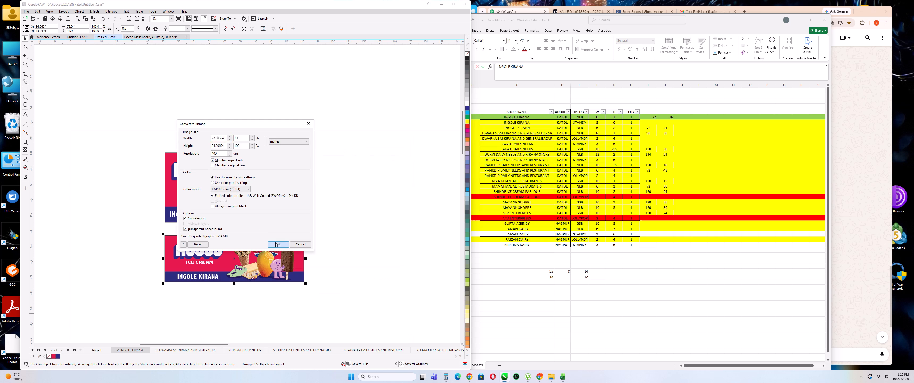
left_click(417, 214)
In the Excel list, fill the 6 by 2 INGOLE KIRANA NLB row with green.
left_click(578, 148)
left_click(443, 127)
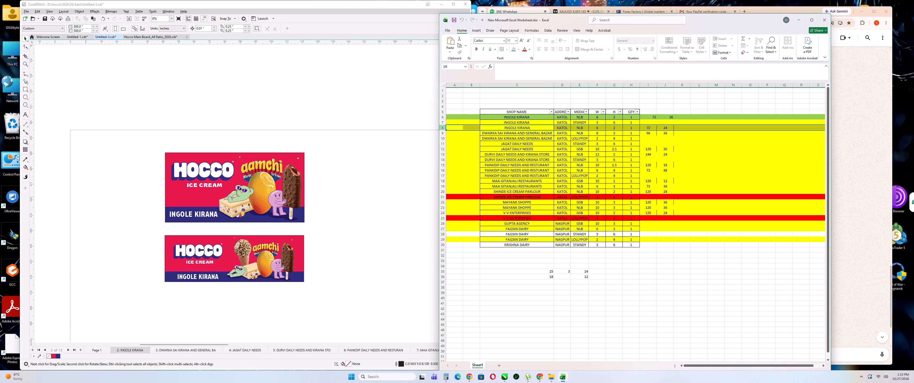
right_click(443, 127)
left_click(468, 119)
Copy the shop name DWARKA SAI KIRANA AND GENERAL BAZAR from its NLB row.
left_click(498, 134)
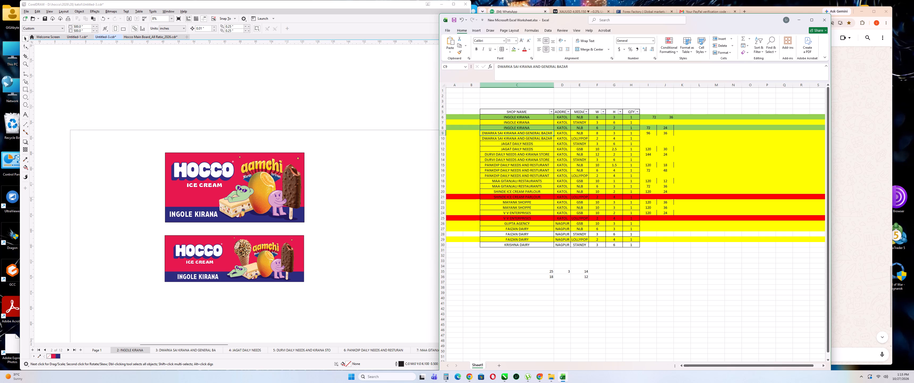
left_click_drag(575, 72, 435, 86)
key("ctrl+c")
In CorelDRAW, group all objects of the horizontal board on the DWARKA SAI KIRANA AND GENERAL BAZAR page.
left_click(389, 202)
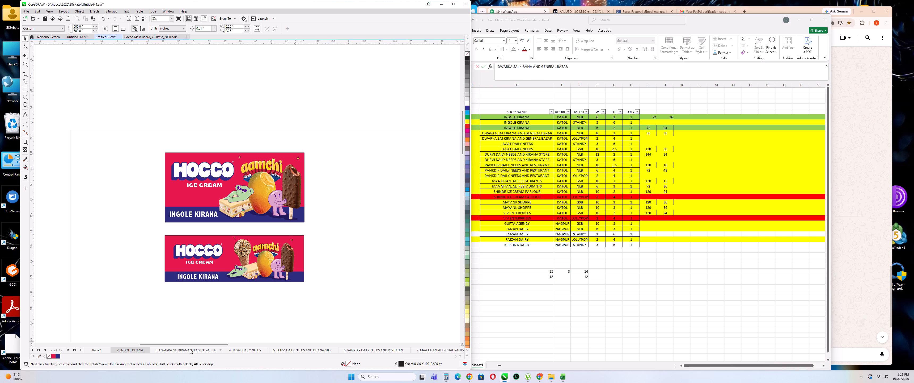
left_click(190, 349)
left_click_drag(70, 102, 285, 236)
key("ctrl+g")
Export the grouped board as a TIFF named "3) 96x36_" plus the copied shop name, accepting the bitmap conversion settings.
key("ctrl+e")
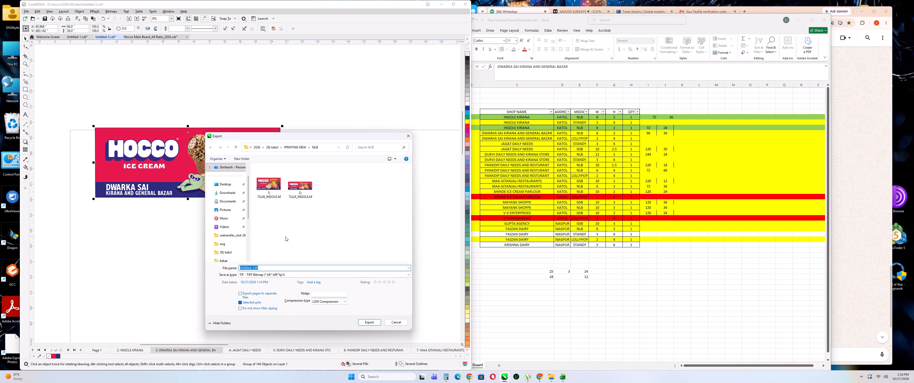
type("3)")
key("space")
type("96x36_")
key("ctrl+v")
key("Return")
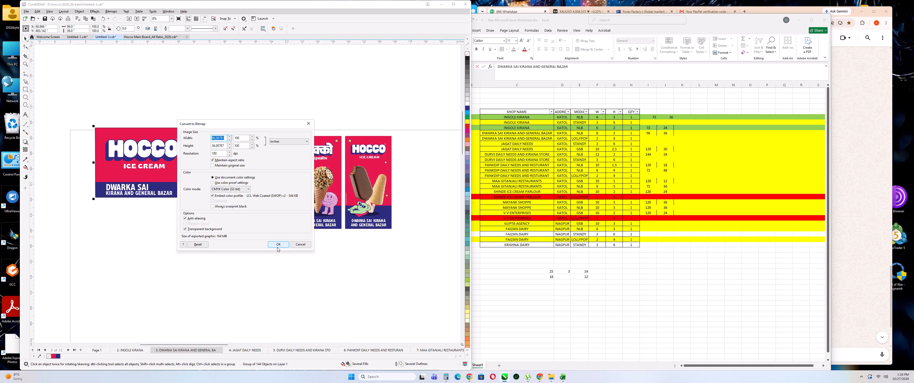
left_click(275, 245)
left_click(275, 245)
In the Excel list, fill the NLB row of DWARKA SAI KIRANA AND GENERAL BAZAR with green.
left_click(560, 181)
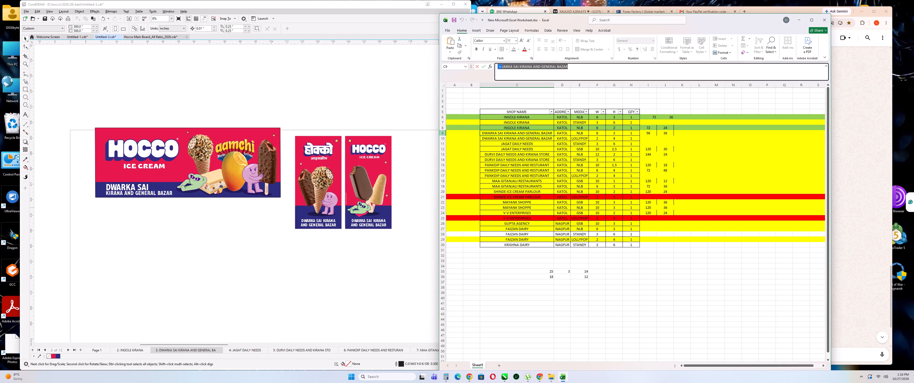
left_click(444, 134)
right_click(444, 134)
left_click(468, 124)
left_click_drag(310, 265, 313, 259)
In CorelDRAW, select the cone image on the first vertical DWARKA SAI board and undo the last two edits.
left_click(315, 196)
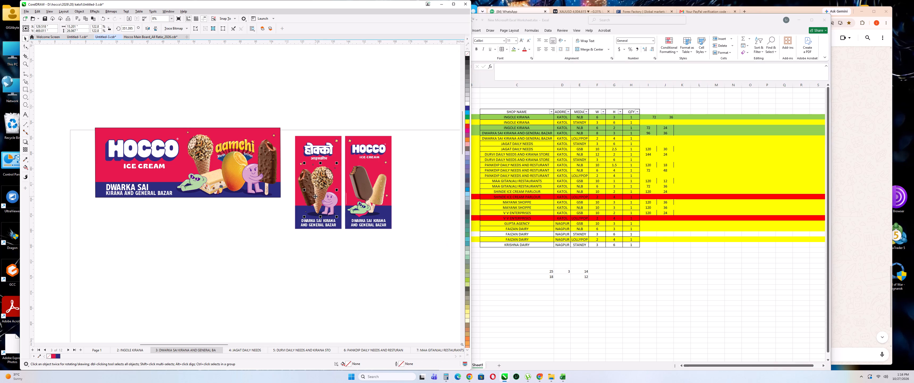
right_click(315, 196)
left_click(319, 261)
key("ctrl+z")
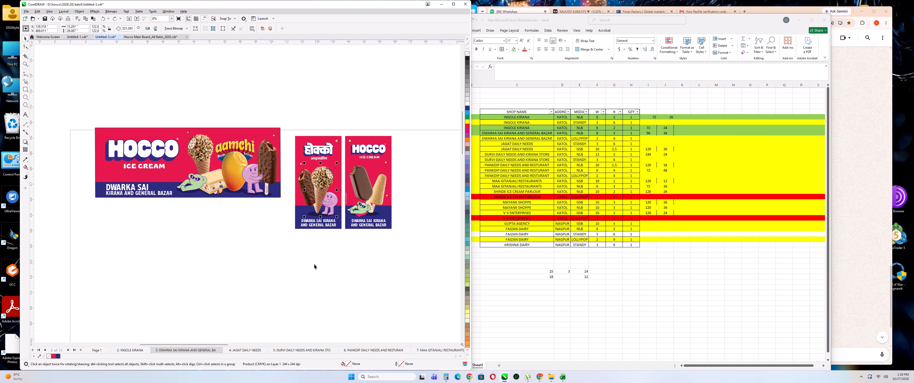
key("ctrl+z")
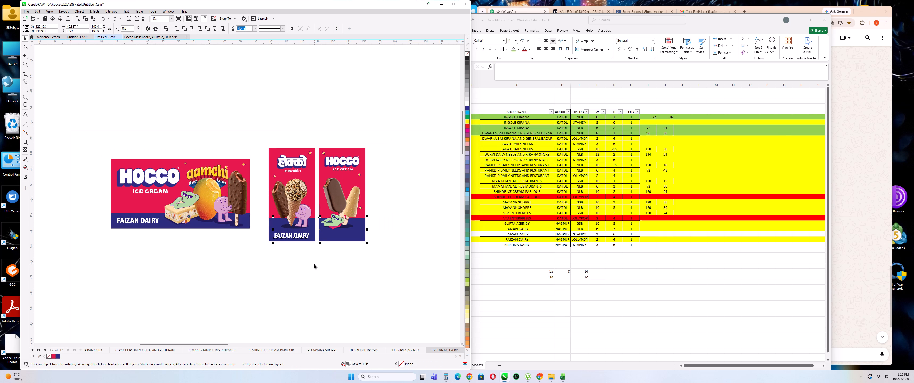
Centre the duplicate FAIZAN DAIRY name horizontally on the second vertical board's blue band.
left_click(314, 264)
left_click(293, 235)
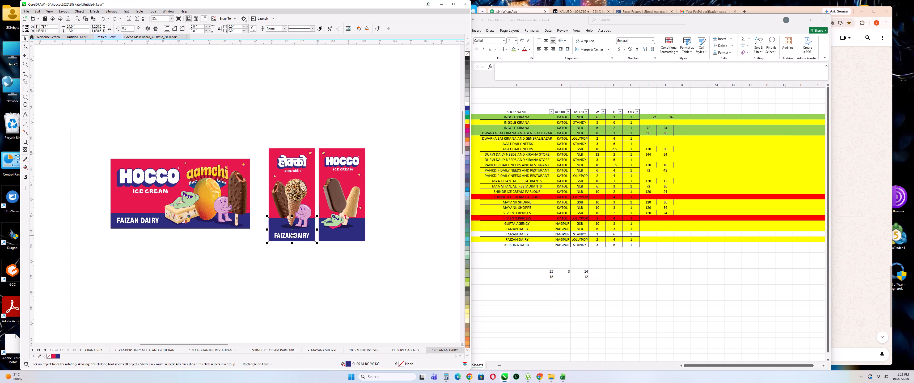
left_click(290, 235)
left_click(337, 232, "shift")
key("c")
left_click(333, 269)
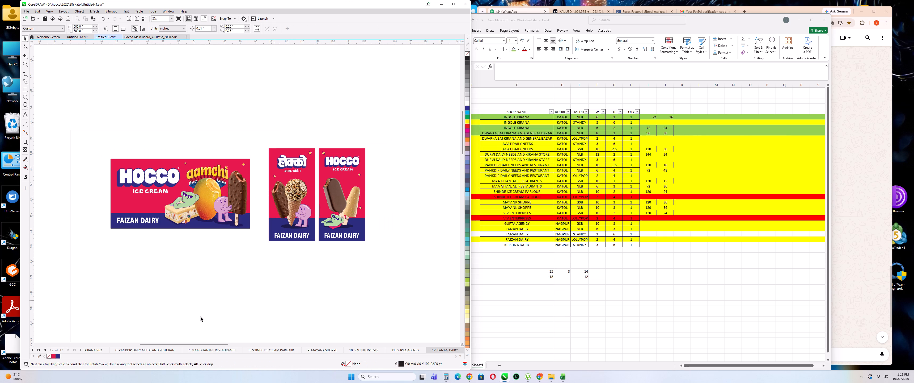
On the DWARKA SAI KIRANA AND GENERAL BAZAR page, group the objects of each of the two vertical boards separately.
left_click(38, 350)
left_click(163, 350)
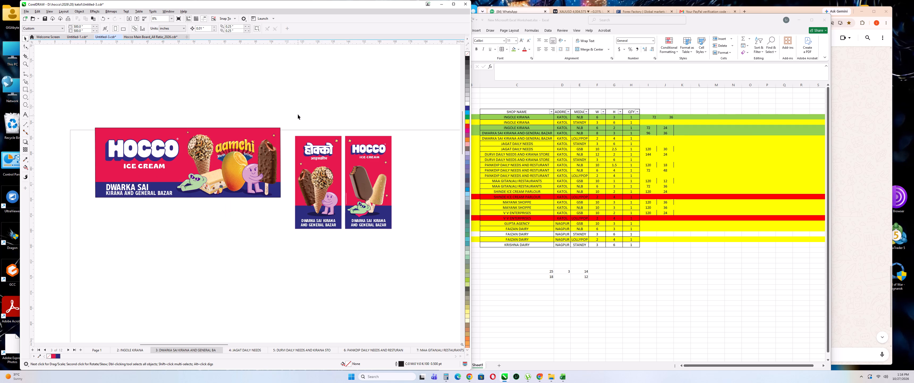
left_click_drag(288, 123, 342, 267)
key("ctrl+g")
left_click_drag(342, 267, 344, 264)
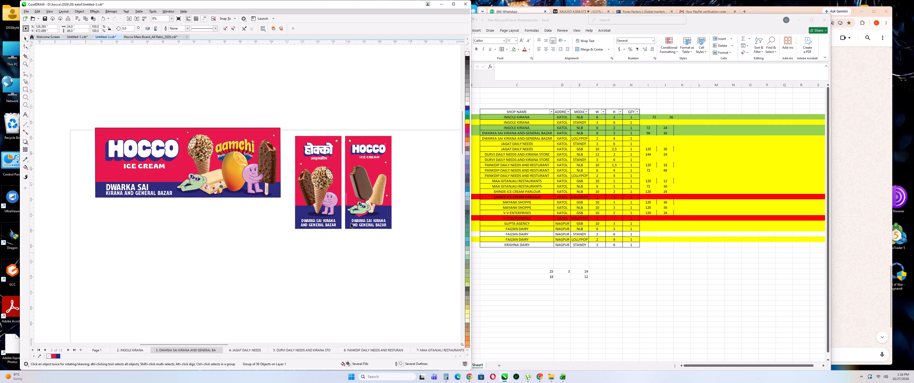
left_click_drag(343, 125, 430, 284)
key("ctrl+g")
left_click(429, 282)
Copy the shop name DWARKA SAI KIRANA AND GENERAL BAZAR from its LOLLYPOP row in the Excel list.
left_click(532, 206)
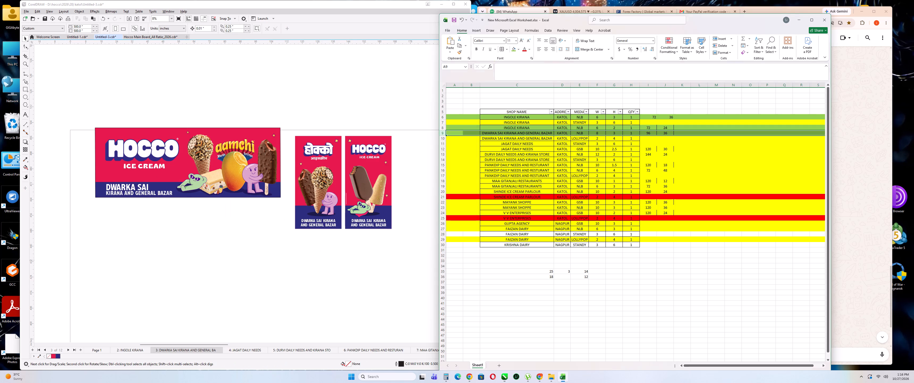
left_click(532, 140)
left_click_drag(569, 70, 410, 88)
key("ctrl+c")
left_click_drag(301, 106, 301, 109)
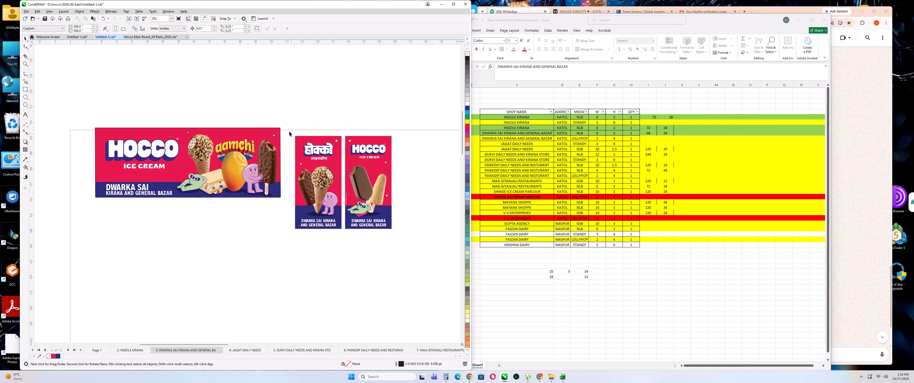
Start exporting the grouped first vertical board and create and open a folder named GSB inside PRINTING NEW.
left_click_drag(289, 129, 344, 278)
key("ctrl+g")
key("ctrl+e")
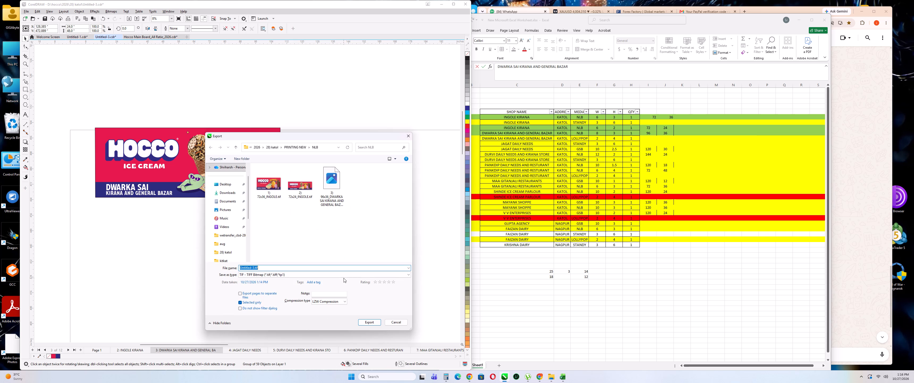
left_click(293, 146)
right_click(290, 204)
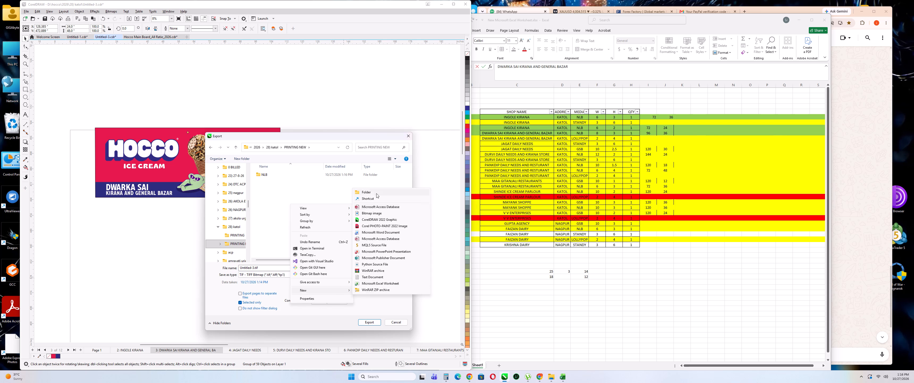
left_click(376, 193)
key("s")
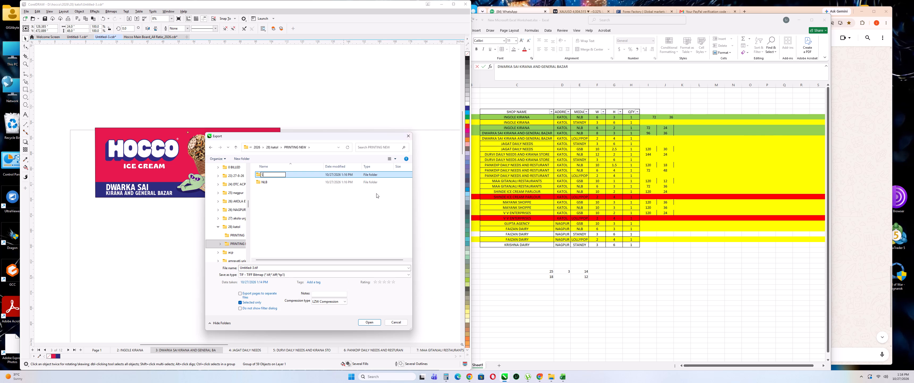
key("BackSpace")
type("GSB")
key("Return")
key("Return")
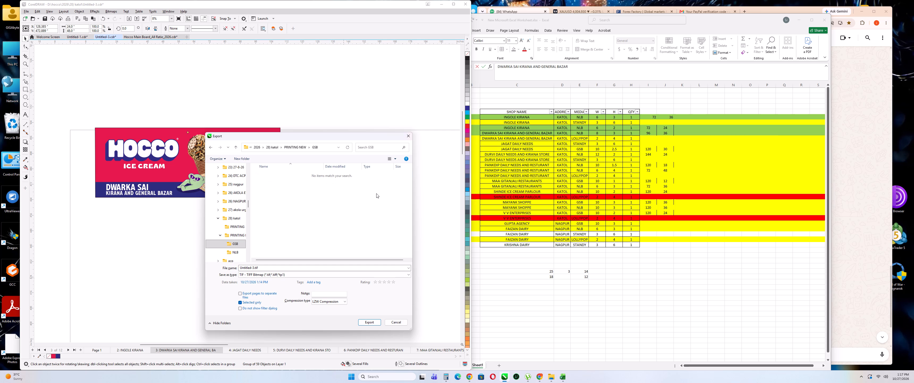
Export the board to GSB as a TIFF named "1) 24x48_" plus the copied shop name, accepting the bitmap conversion settings.
left_click(333, 269)
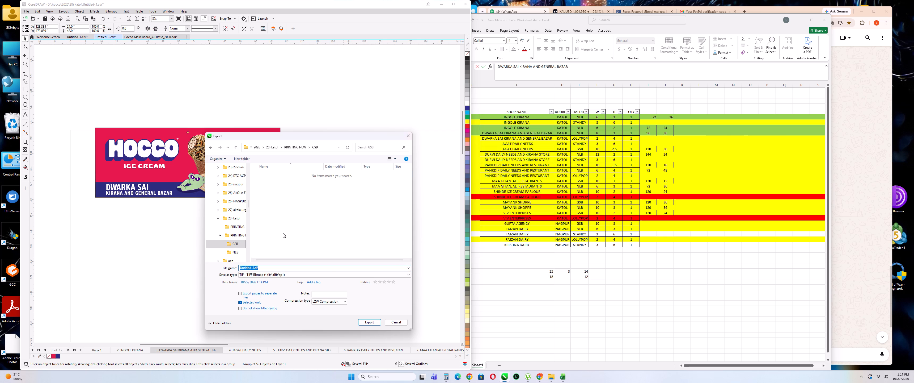
key("1")
type(")")
key("space")
type("24x48_")
key("ctrl+v")
key("Return")
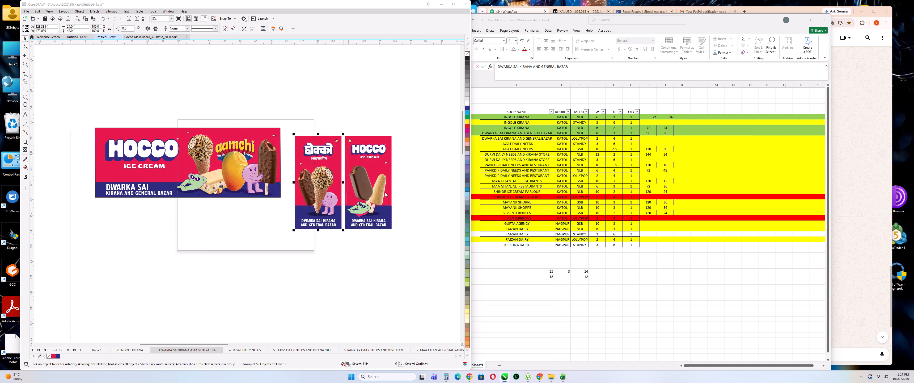
left_click(273, 245)
left_click(337, 249)
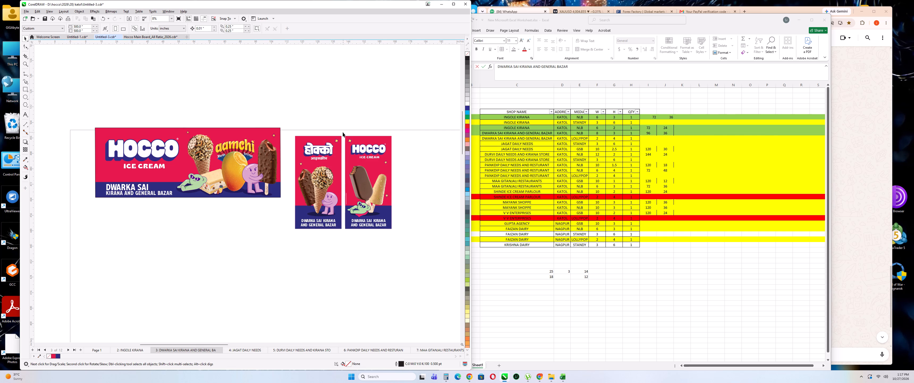
Group and export the second vertical board under the first board's TIFF name with an extra underscore after 24x48_, accepting the bitmap conversion settings.
left_click_drag(343, 132, 413, 262)
key("ctrl+g")
key("ctrl+e")
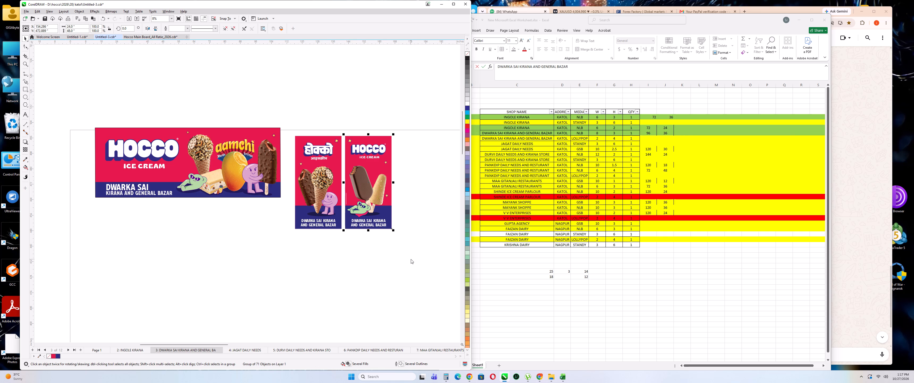
left_click(280, 200)
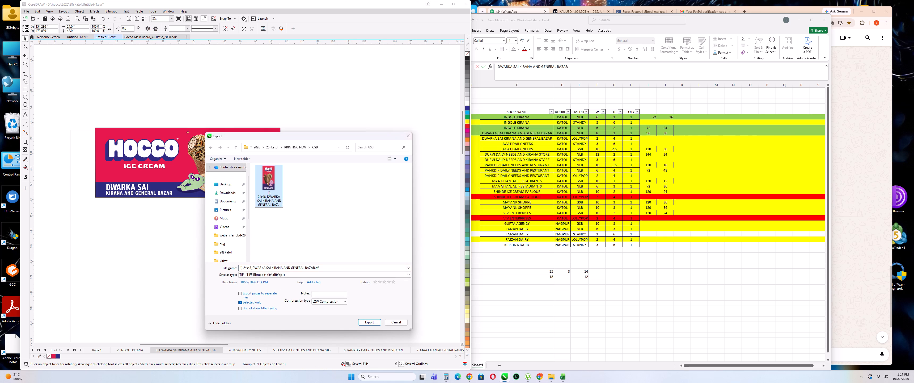
left_click(251, 267)
left_click(252, 269)
key("shift+underscore")
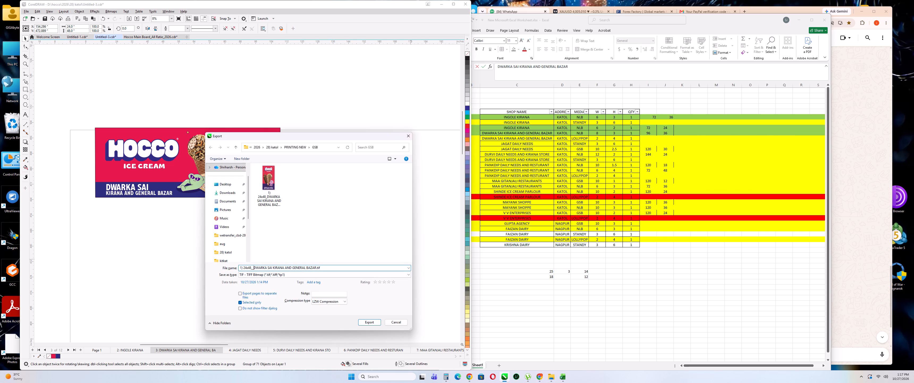
key("Return")
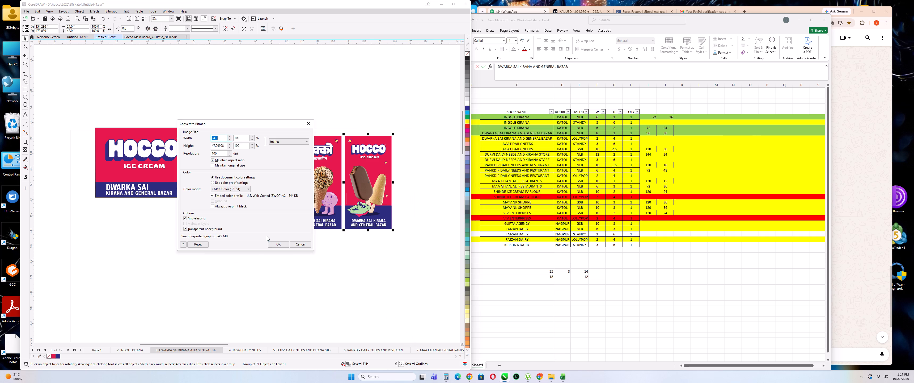
left_click(274, 245)
left_click_drag(347, 277, 359, 273)
In the Excel list, fill the LOLLYPOP row of DWARKA SAI KIRANA AND GENERAL BAZAR with green.
left_click(568, 191)
right_click(444, 139)
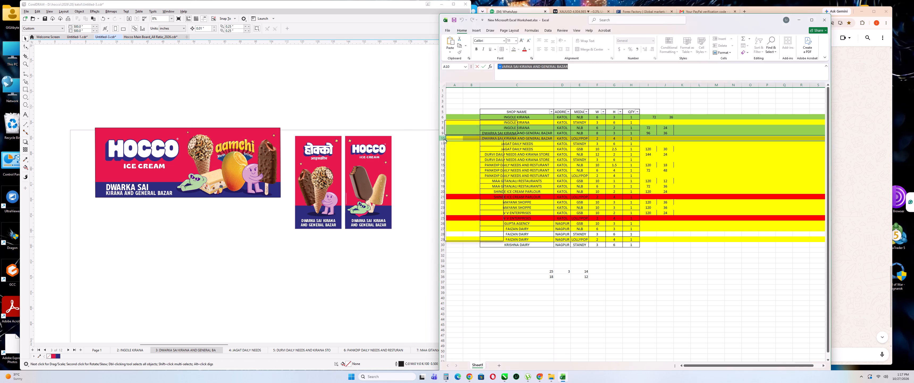
left_click(467, 131)
left_click(771, 193)
Move the Excel window clear of the drawing and copy the shop name JAGAT DAILY NEEDS from its STANDY row.
left_click_drag(745, 19, 780, 17)
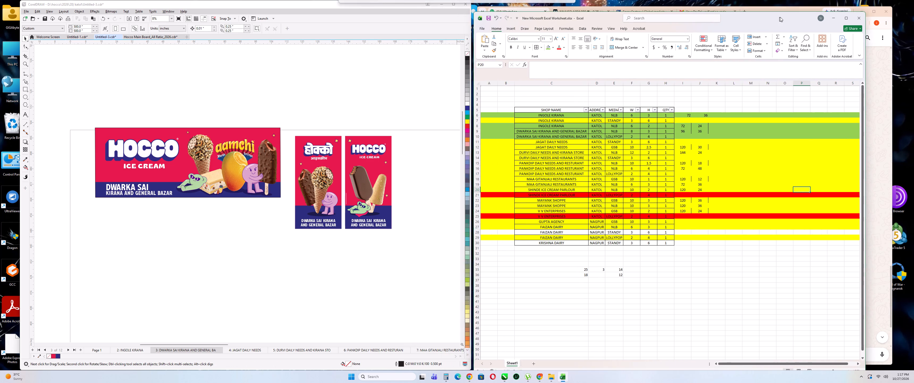
left_click_drag(780, 17, 803, 17)
left_click(615, 139)
left_click(589, 141)
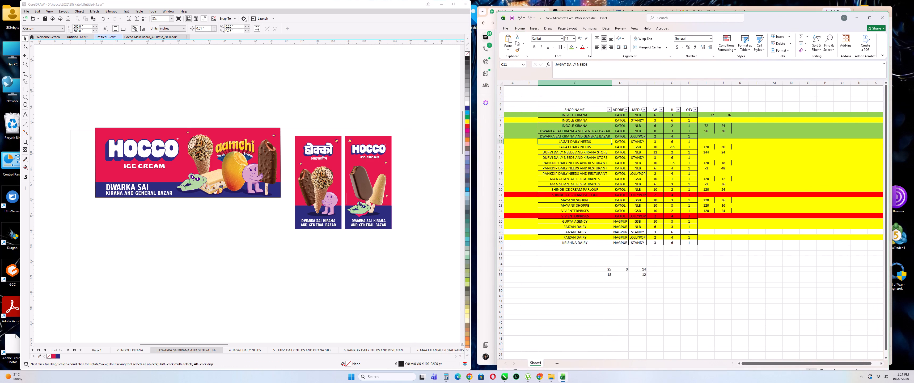
left_click_drag(593, 70, 501, 68)
key("ctrl+c")
left_click_drag(253, 319, 253, 321)
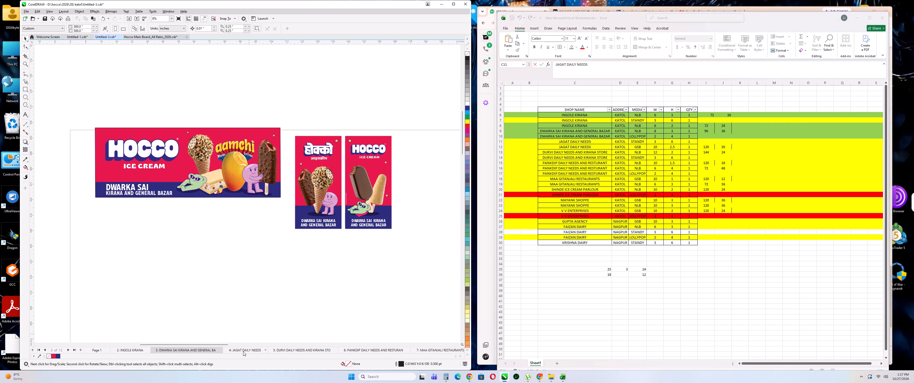
In CorelDRAW, group all objects of the horizontal board on the JAGAT DAILY NEEDS page.
left_click(243, 352)
left_click_drag(156, 160, 367, 240)
key("ctrl+z")
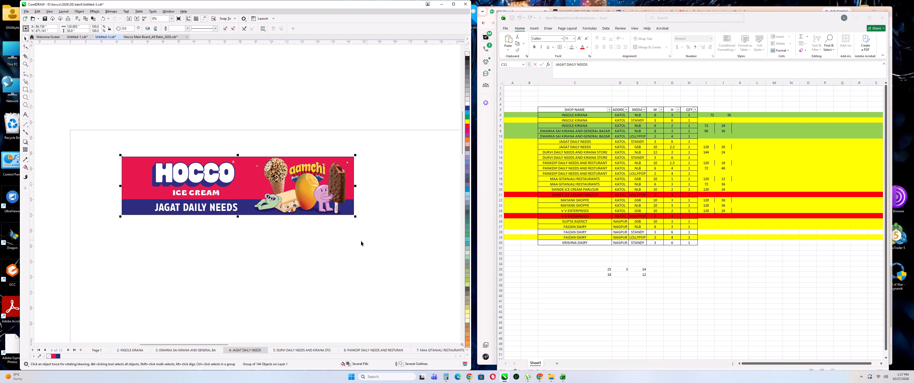
left_click(264, 294)
left_click_drag(104, 135, 390, 273)
key("ctrl+g")
Export the grouped board to the GSB folder as TIFF "2) 120x30_JAGAT DAILY NEEDS", accepting the bitmap conversion settings.
key("ctrl+e")
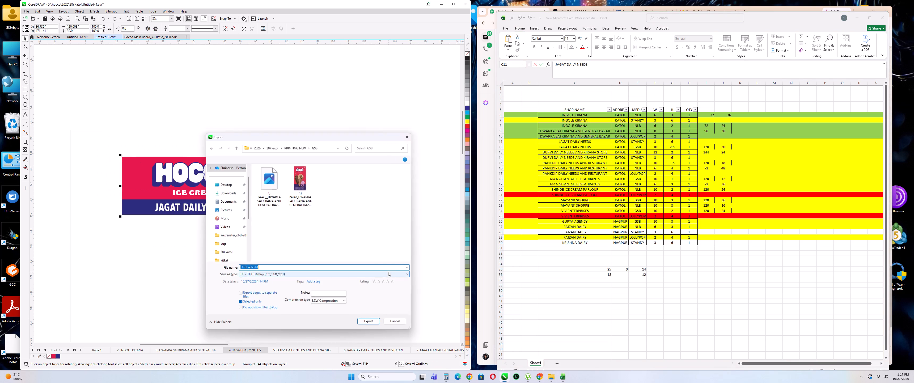
type("2)")
key("space")
type("12")
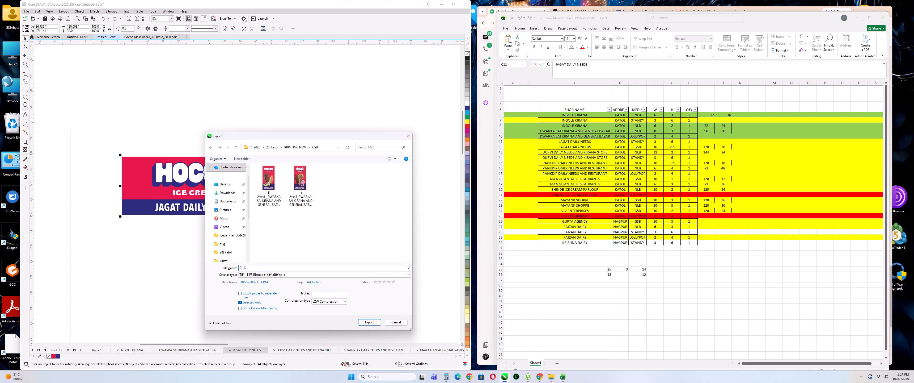
type("0x")
key("ctrl+a")
key("Right")
key("Right")
key("shift+Left")
key("shift+Left")
key("shift+Left")
key("shift+Left")
key("shift+Left")
key("shift+Left")
key("0")
key("shift+x")
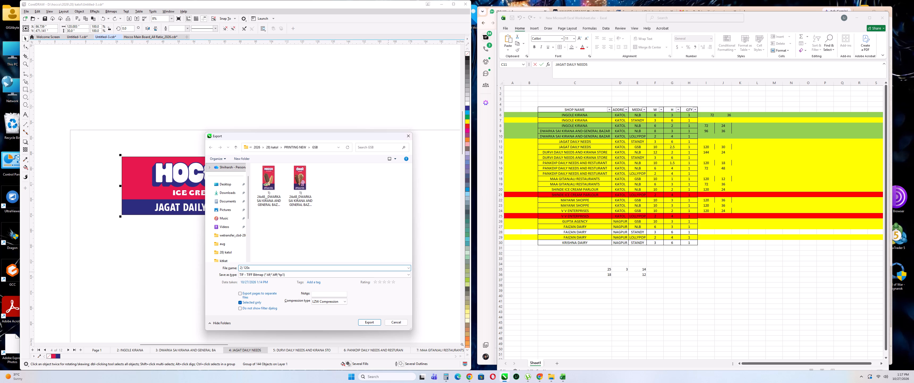
type("30")
key("shift+underscore")
key("ctrl+v")
key("ctrl+Return")
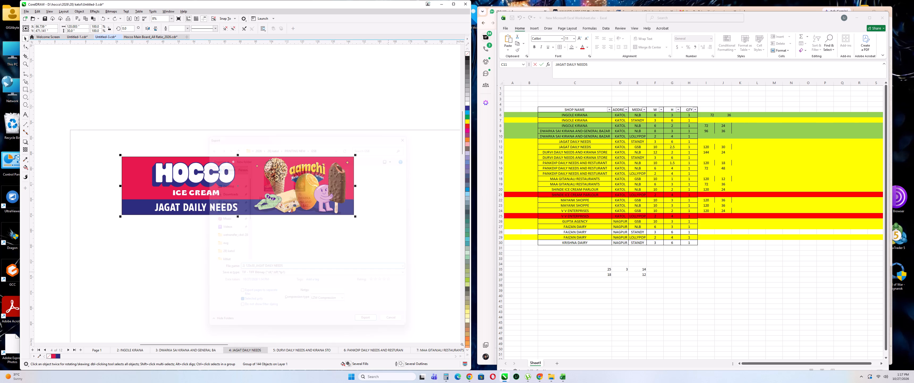
left_click(275, 243)
left_click(277, 244)
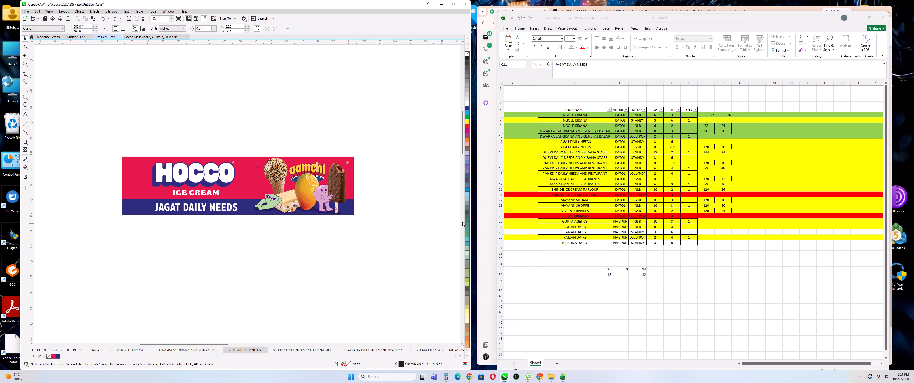
In the Excel list, fill the GSB row of JAGAT DAILY NEEDS with green.
left_click(608, 198)
left_click(501, 148)
right_click(501, 148)
left_click(522, 140)
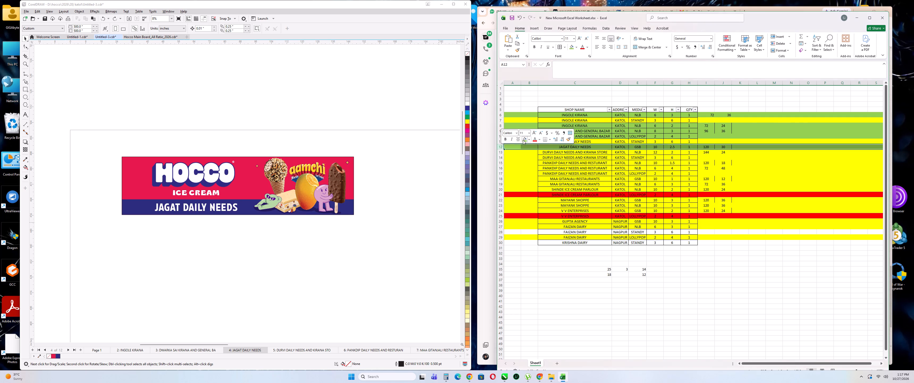
Copy the shop name DURVI DAILY NEEDS AND KIRANA STORE from its NLB row.
left_click(555, 152)
left_click_drag(630, 69, 498, 77)
key("ctrl+c")
In CorelDRAW, group all objects of the horizontal board on the DURVI DAILY NEEDS AND KIRANA STORE page.
left_click(350, 267)
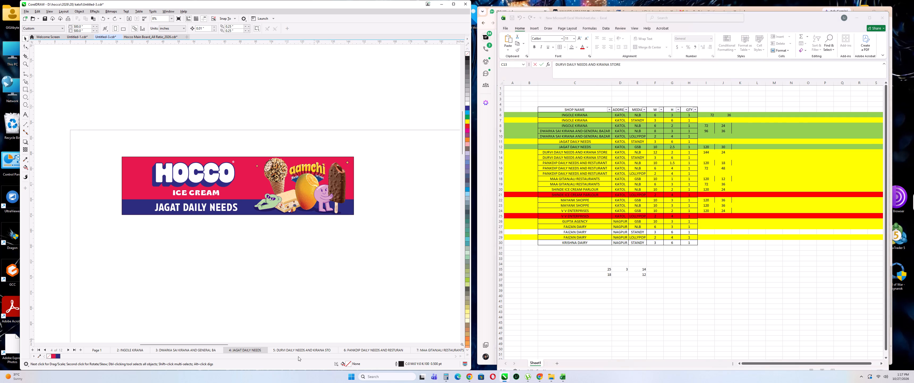
left_click(301, 349)
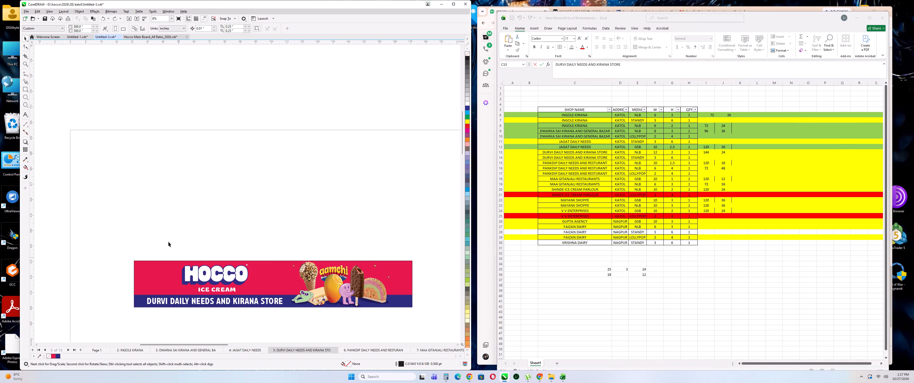
left_click_drag(113, 225, 435, 326)
key("ctrl+g")
Export the board to the NLB folder as TIFF "4) 144x24_DURVI DAILY NEEDS AND KIRANA STORE", accepting the bitmap conversion settings.
key("ctrl+e")
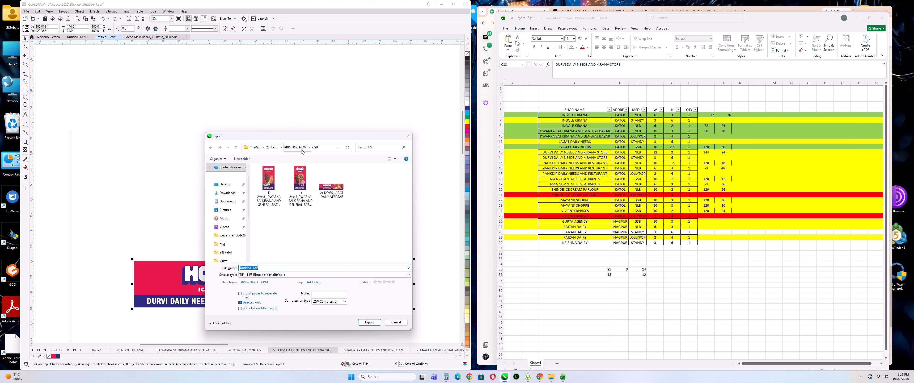
left_click(301, 148)
double_click(285, 184)
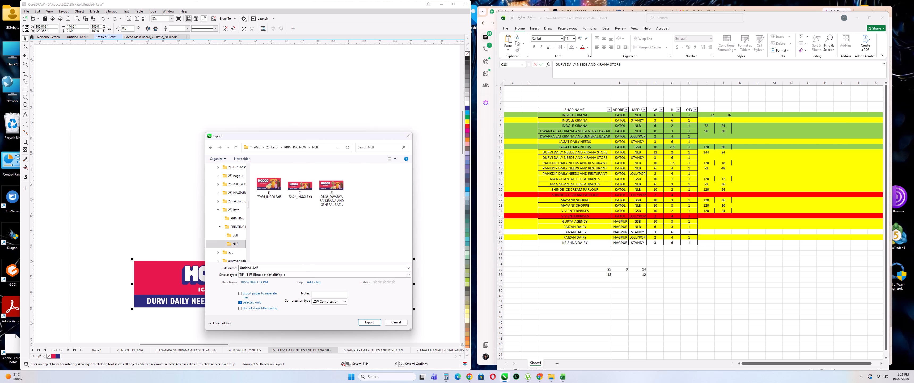
left_click(312, 268)
type("4)")
key("space")
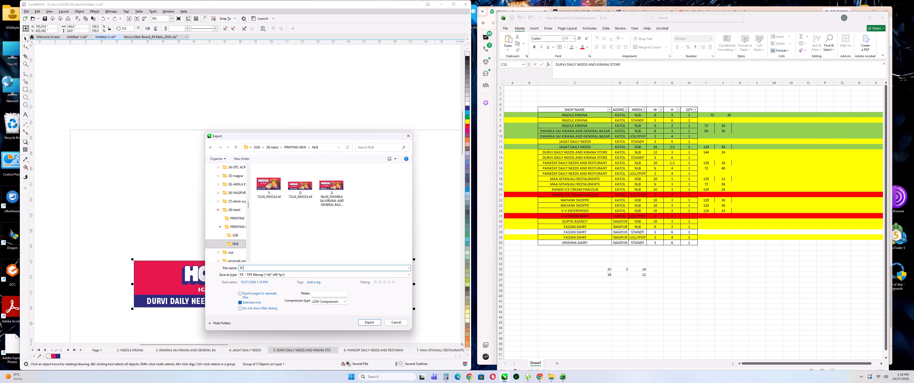
type("144x24_")
key("ctrl+v")
key("Return")
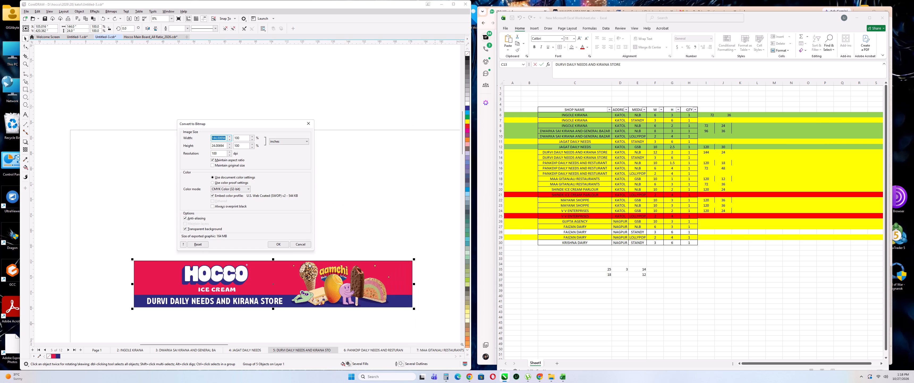
left_click(282, 242)
left_click(282, 242)
In the Excel list, fill the NLB row of DURVI DAILY NEEDS AND KIRANA STORE with green.
left_click(603, 177)
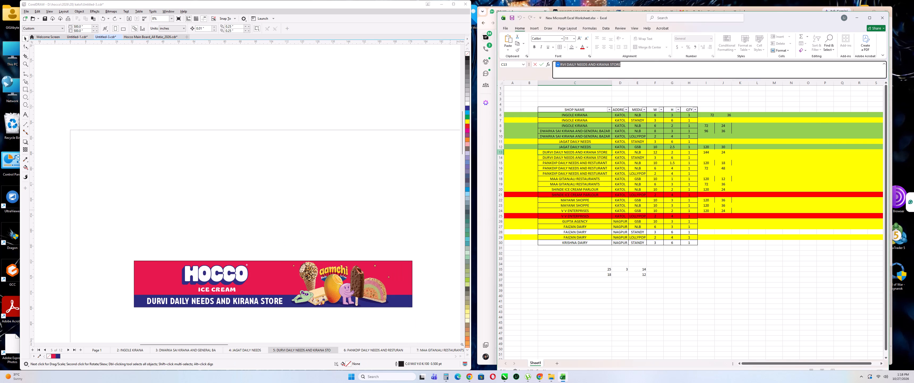
left_click(503, 153)
right_click(503, 153)
left_click(525, 145)
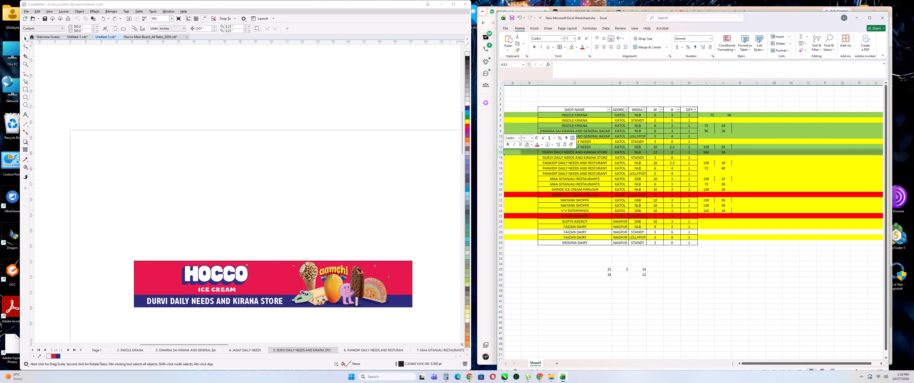
Copy the shop name PANKDIP DAILY NEEDS AND RESTURANT from its first NLB row.
left_click(573, 163)
left_click_drag(632, 68, 490, 75)
key("ctrl+c")
In CorelDRAW, group the long horizontal board with the white centre panel on the PANKDIP DAILY NEEDS AND RESTURANT page.
left_click(383, 130)
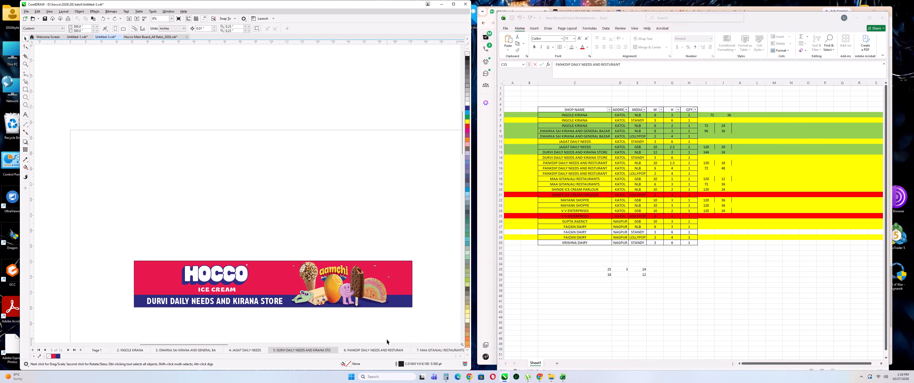
left_click(387, 350)
left_click_drag(143, 150, 163, 156)
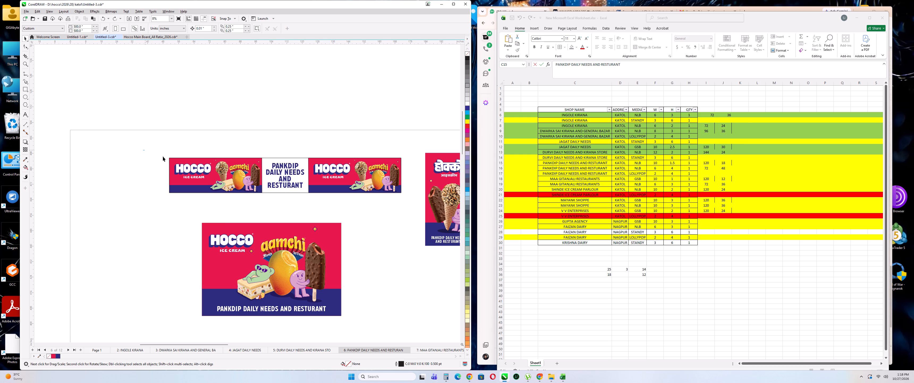
left_click_drag(163, 156, 407, 204)
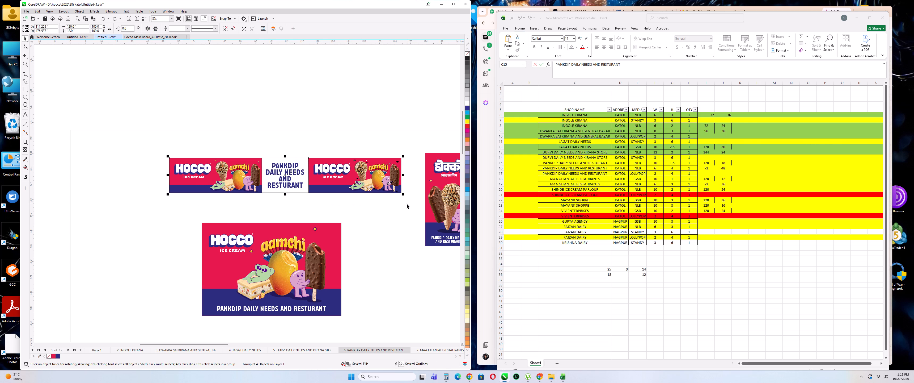
key("ctrl+g")
Export the board to the NLB folder as TIFF "5) 120x18_PANKDIP DAILY NEEDS AND RESTURANT", accepting the bitmap conversion settings.
key("ctrl+e")
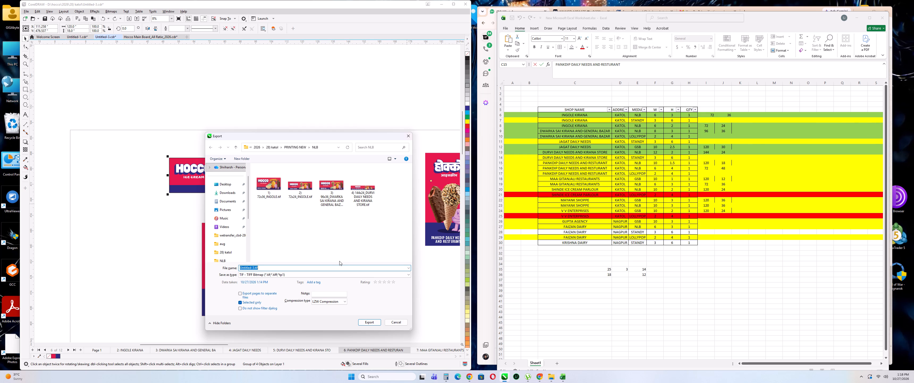
type("5)")
key("space")
type("120x18_")
key("ctrl+v")
key("ctrl+Return")
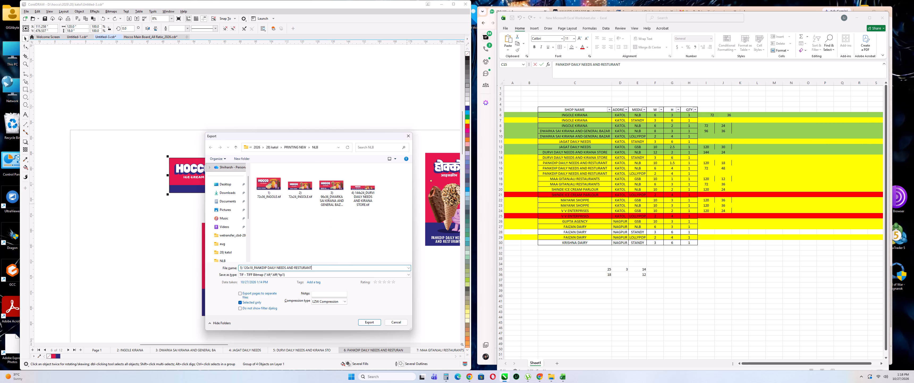
left_click(287, 244)
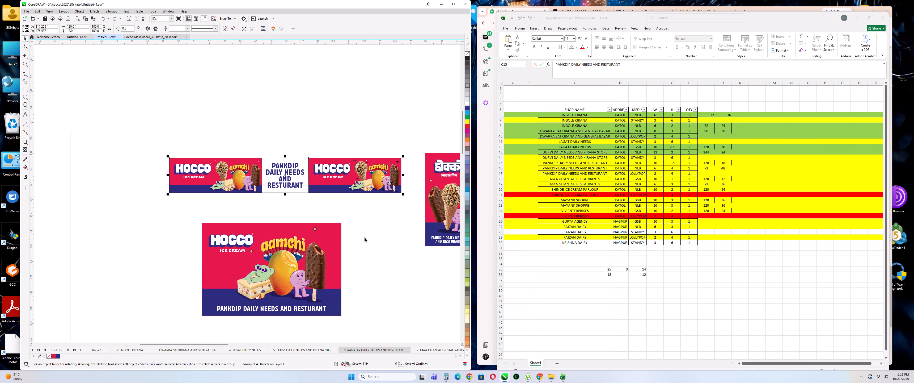
left_click(367, 237)
In the Excel list, fill the first PANKDIP DAILY NEEDS AND RESTURANT NLB row, sized 10 by 1.5, with green.
left_click(558, 195)
right_click(503, 164)
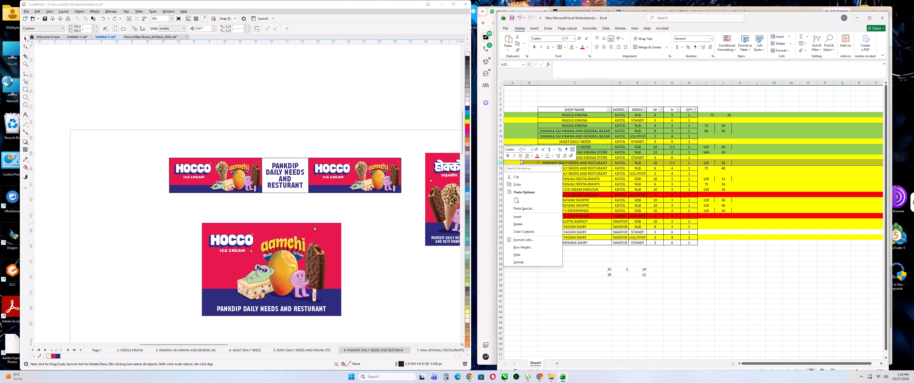
left_click(526, 157)
In CorelDRAW, group the objects of the PANKDIP board below the long one, keeping it in its original place.
left_click_drag(244, 252, 380, 327)
key("ctrl+z")
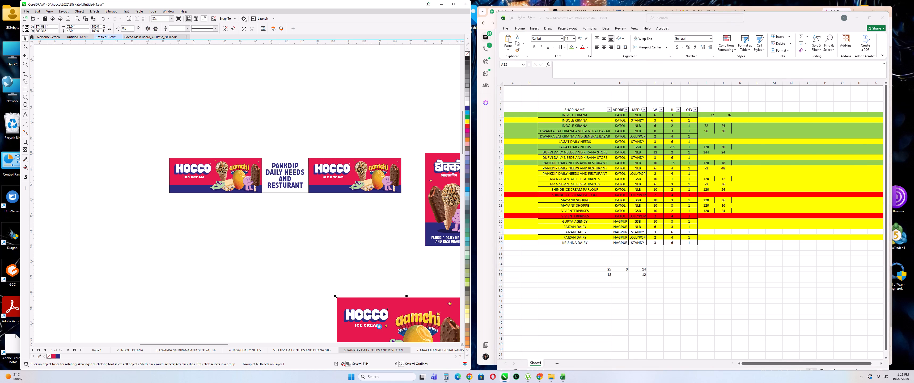
left_click(186, 209)
left_click_drag(187, 210, 371, 330)
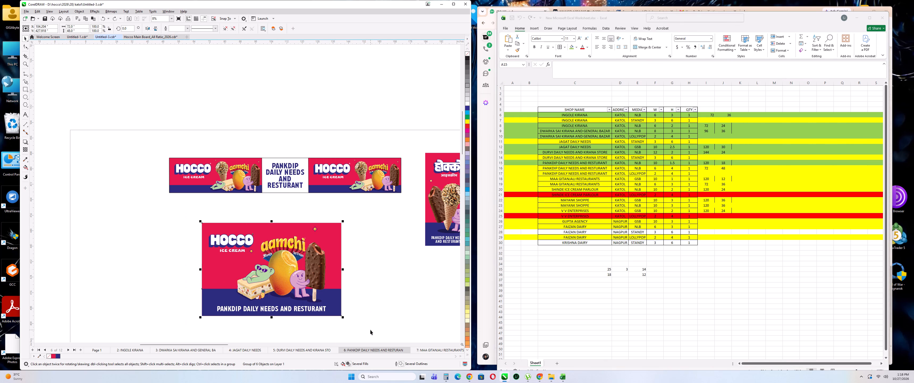
key("ctrl+g")
Export this board to the NLB folder as TIFF "6) 72x48_PANKDIP DAILY NEEDS AND RESTURANT", accepting the bitmap conversion settings.
key("ctrl+e")
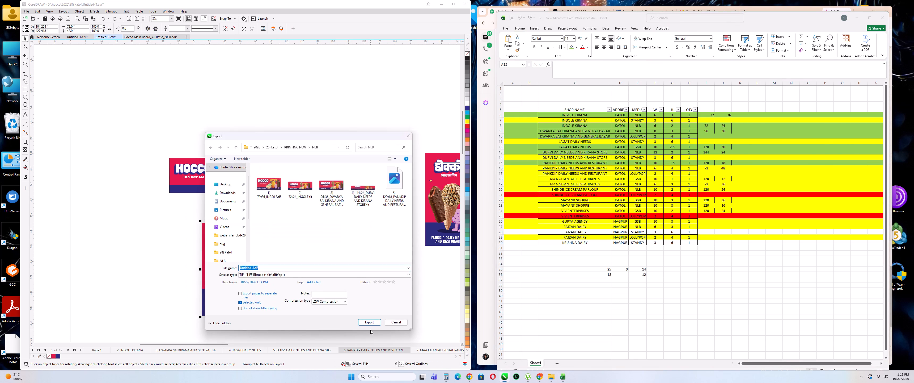
type("6)")
key("space")
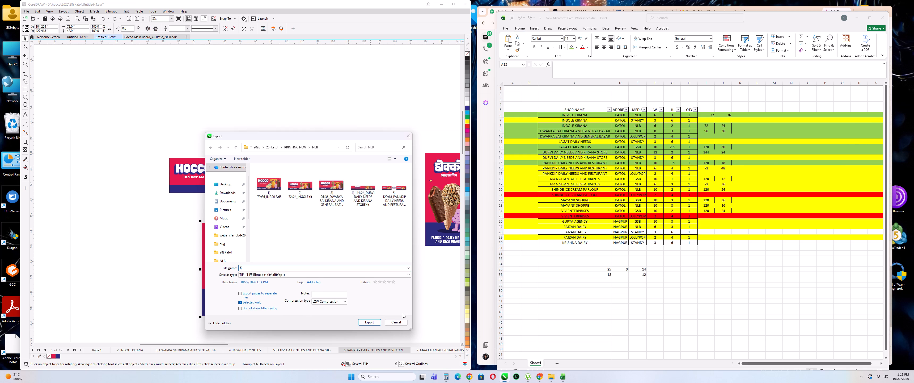
key("7")
type("2x48_")
key("ctrl+v")
key("Return")
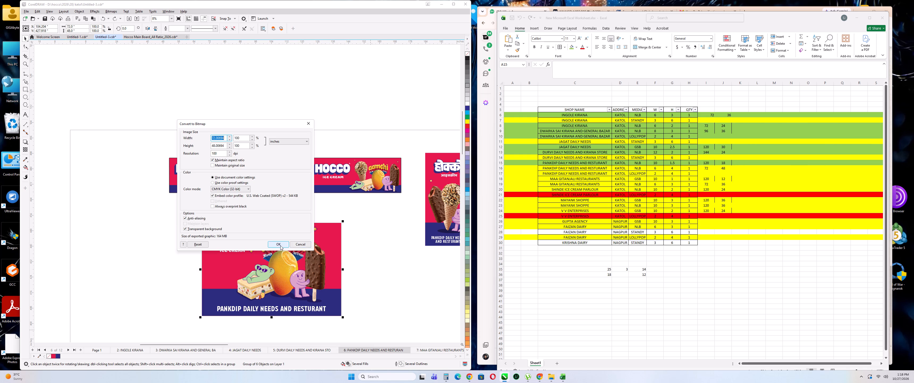
left_click(280, 245)
left_click(386, 260)
In the Excel list, fill the second PANKDIP DAILY NEEDS AND RESTURANT NLB row, sized 6 by 4, with green.
left_click(568, 240)
right_click(502, 168)
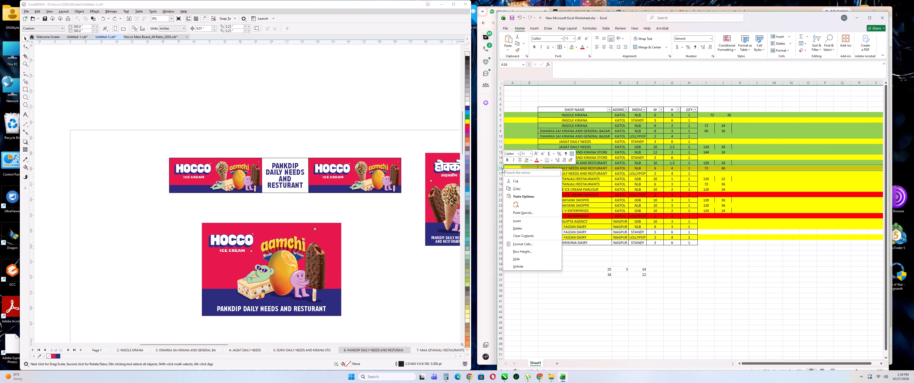
left_click(527, 160)
In CorelDRAW, group the objects of the tall PANKDIP board with the Hindi logo.
scroll(204, 234, "down", 3)
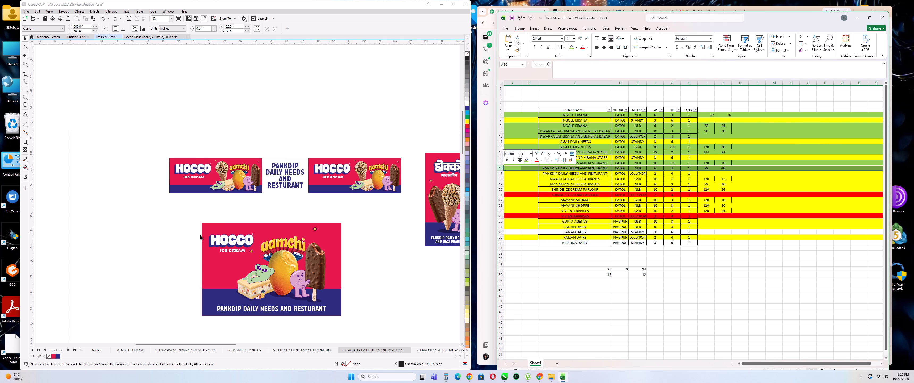
scroll(200, 235, "down", 2)
scroll(381, 223, "up", 5)
left_click(253, 166)
left_click(273, 183)
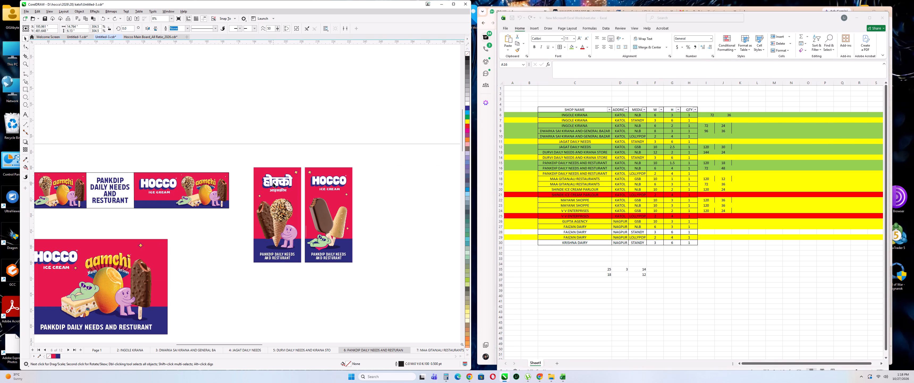
left_click_drag(248, 151, 303, 313)
key("ctrl+g")
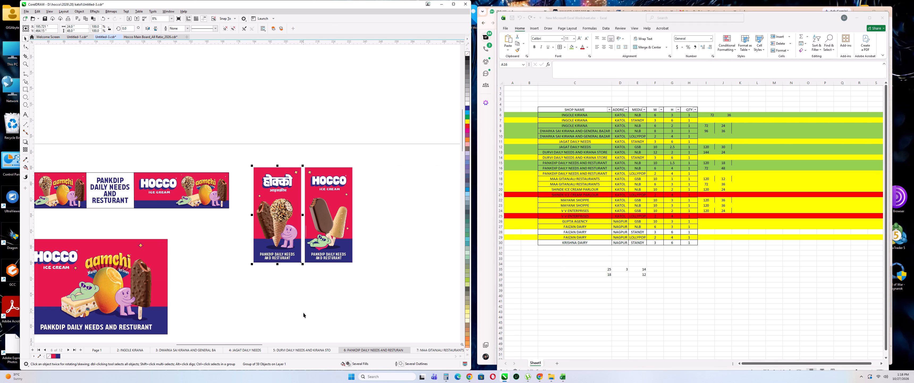
Export this board to the GSB folder as TIFF "3) 24x48_PANKDIP DAILY NEEDS AND RESTURANT", accepting the bitmap conversion settings.
key("ctrl+e")
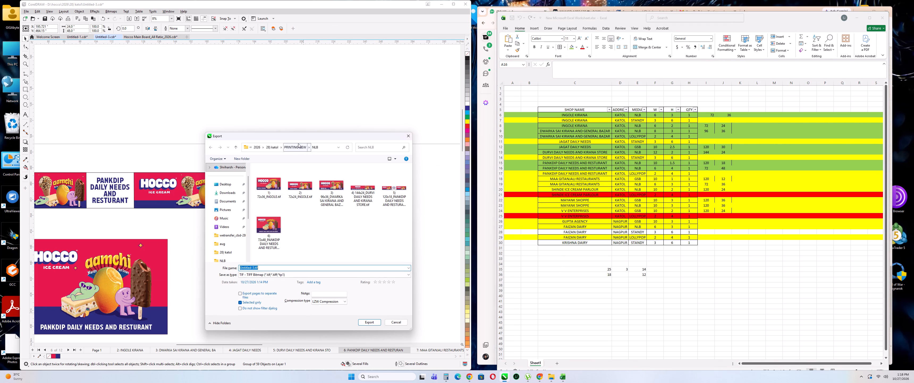
left_click(298, 143)
double_click(293, 173)
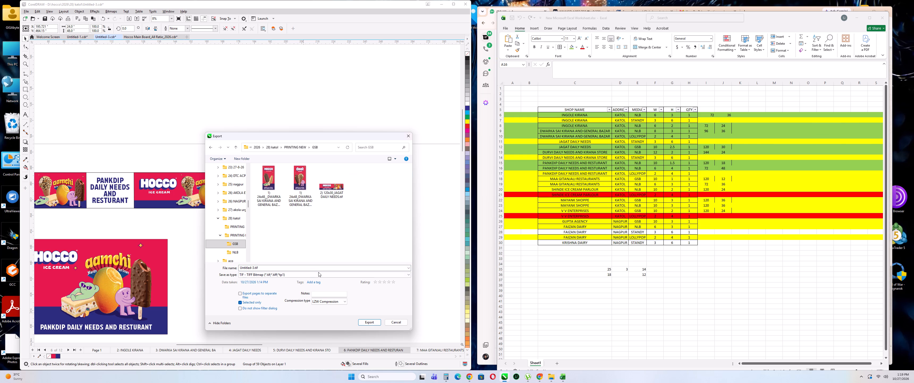
left_click(321, 268)
type("3)")
key("space")
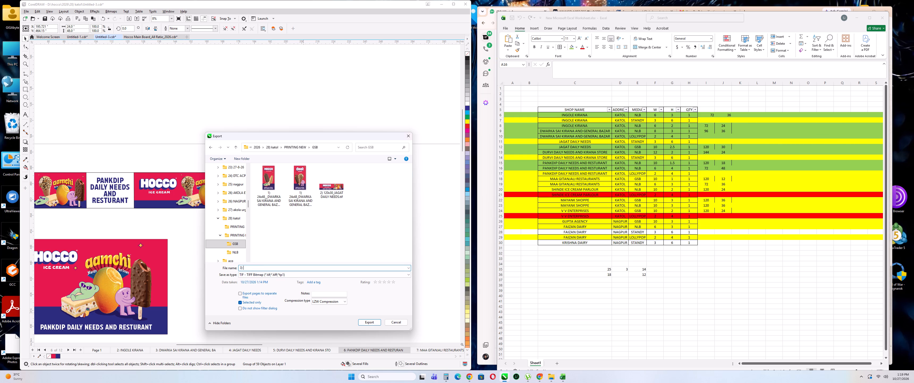
type("24x48_")
key("ctrl+v")
key("Return")
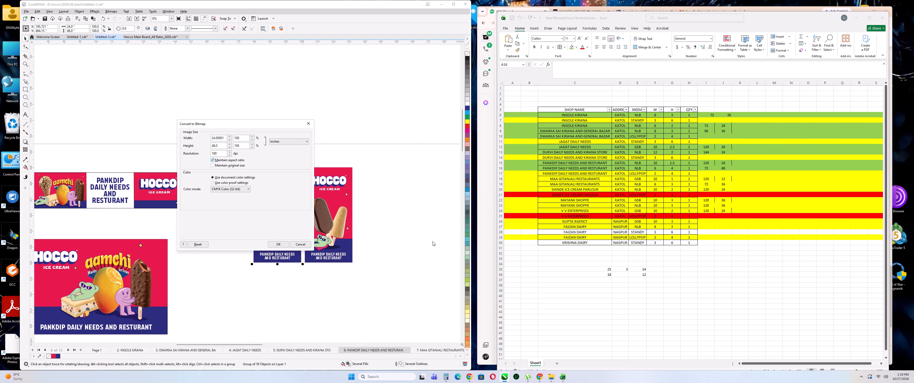
left_click(280, 242)
left_click(309, 275)
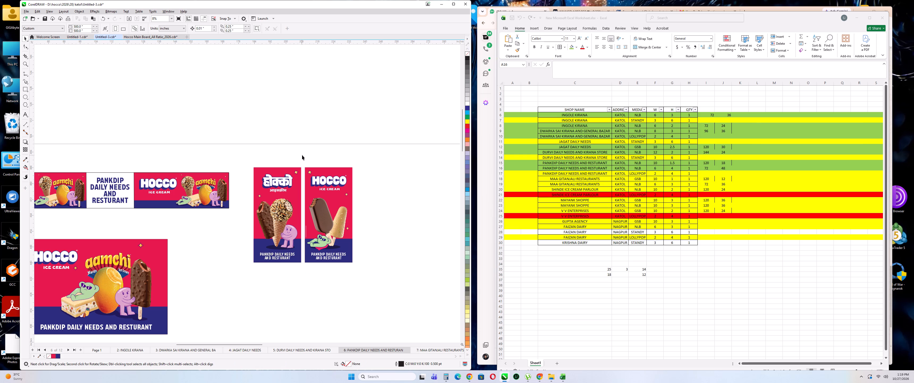
Group the tall PANKDIP board with the English HOCCO logo and export it to GSB under the previous TIFF's name with an extra underscore after 24x48.
left_click_drag(302, 158, 370, 306)
key("ctrl+g")
key("ctrl+e")
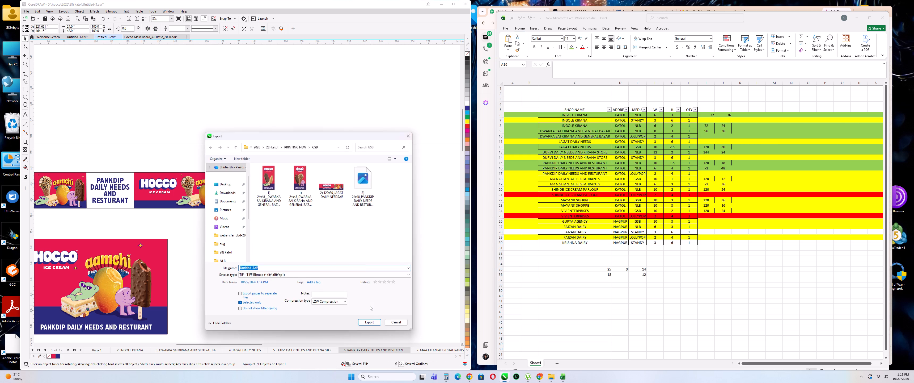
left_click(365, 196)
left_click(254, 265)
left_click(252, 269)
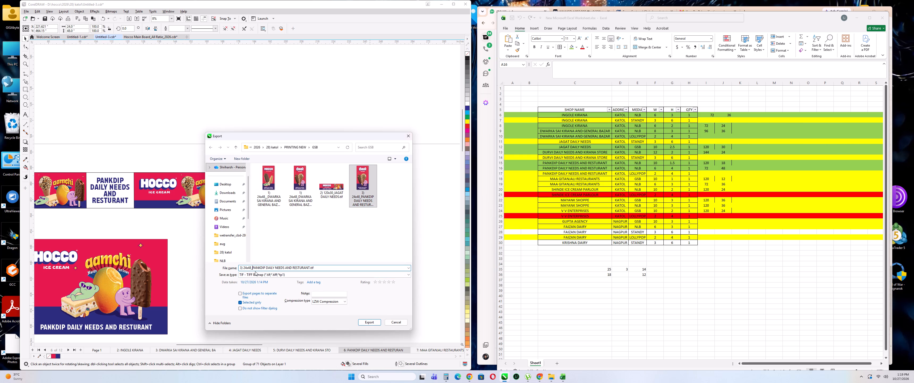
key("shift+underscore")
key("Return")
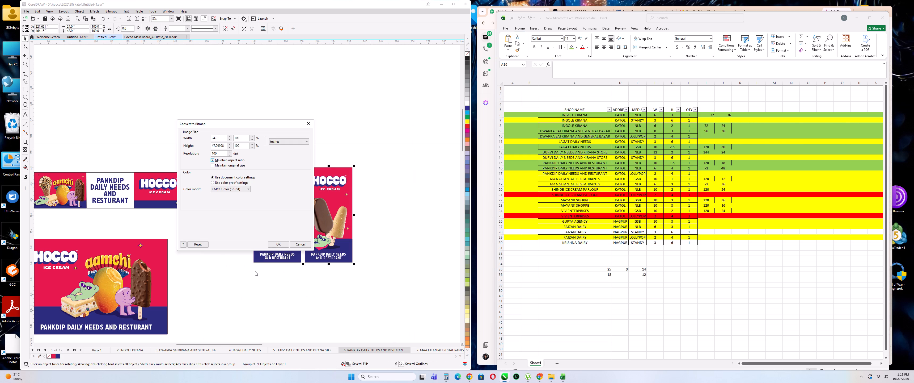
left_click(274, 244)
left_click(293, 286)
In the Excel list, fill the PANKDIP DAILY NEEDS AND RESTURANT LOLLYPOP row, sized 2 by 4, with green.
left_click(597, 234)
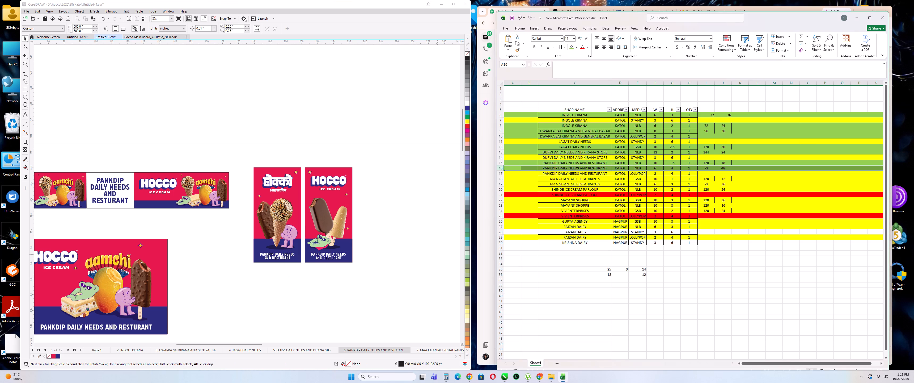
right_click(502, 173)
left_click(526, 164)
left_click(382, 253)
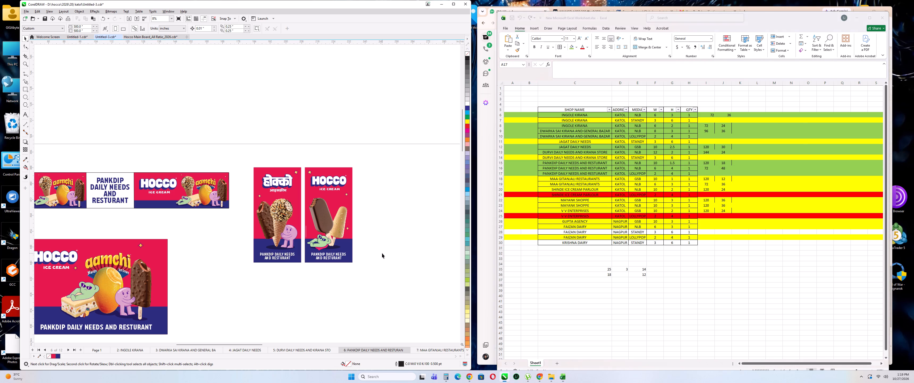
Save the CorelDRAW document containing the PANKDIP DAILY NEEDS AND RESTURANT boards.
key("ctrl+s")
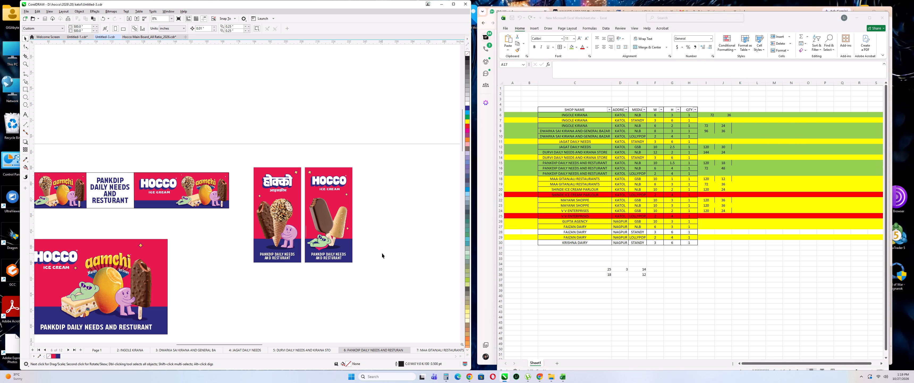
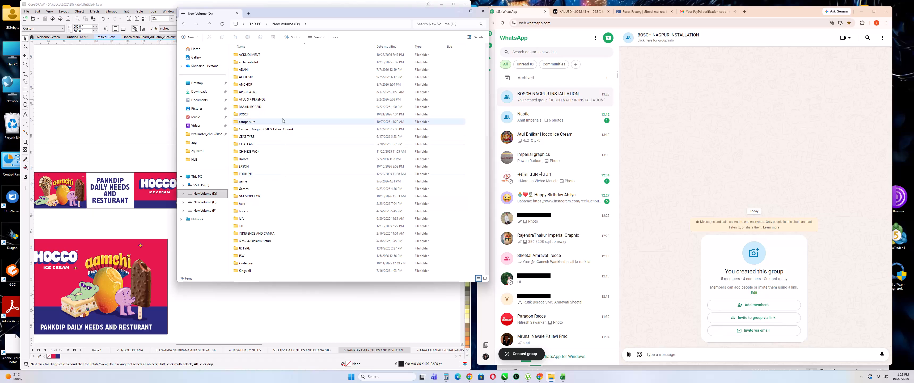
In File Explorer, open the BOSCH folder on New Volume (D:).
double_click(282, 113)
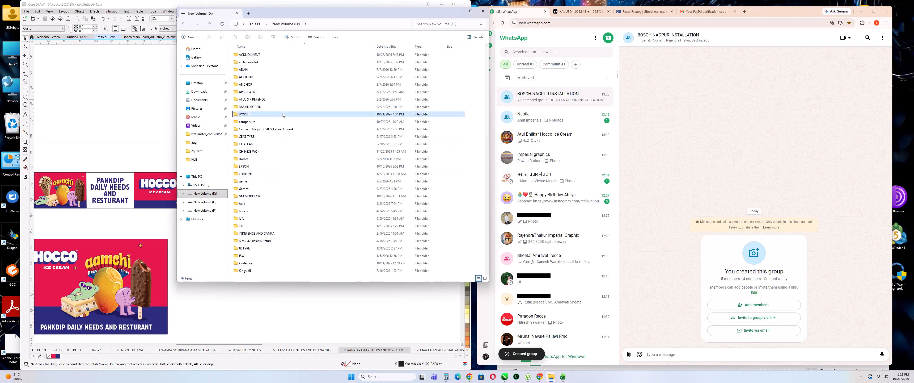
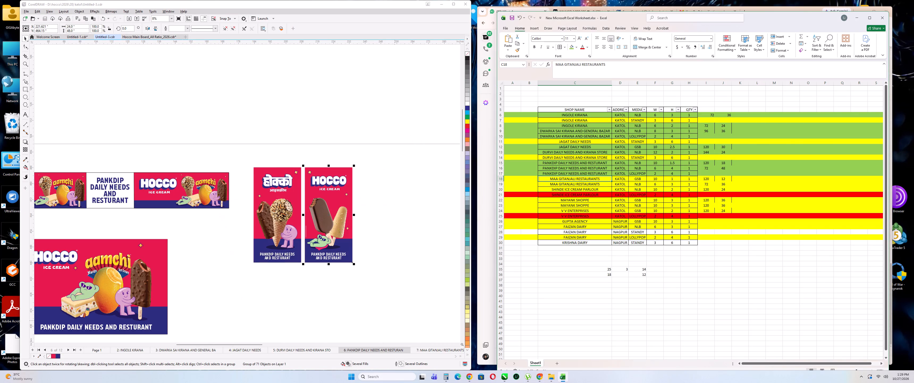
Copy the shop name MAA GITANJALI RESTAURANTS from its Excel cell and switch back to the CorelDRAW drawing with nothing selected.
left_click_drag(607, 71, 483, 83)
key("ctrl+c")
left_click(421, 109)
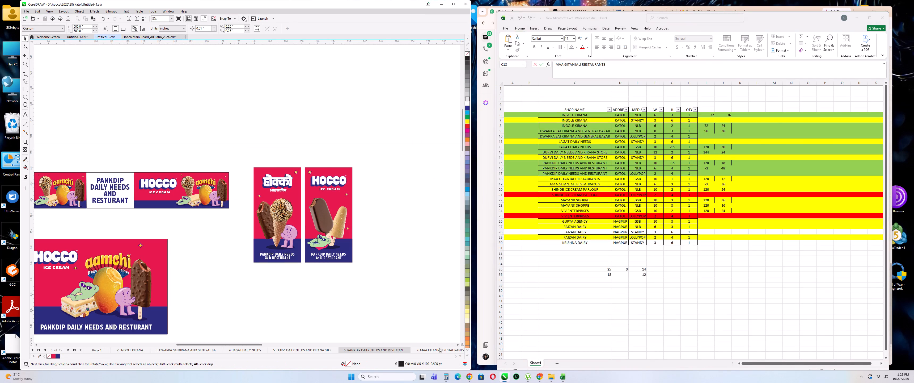
In CorelDRAW, open the MAA GITANJALI RESTAURANTS page and group the objects of the wide, narrow HOCCO strip board.
left_click(439, 350)
scroll(330, 258, "down", 6)
scroll(230, 234, "up", 5)
left_click_drag(112, 180, 383, 236)
key("ctrl+g")
Export the grouped strip board to the GSB folder as a TIFF, with the file name beginning "4) 120X12".
key("ctrl+e")
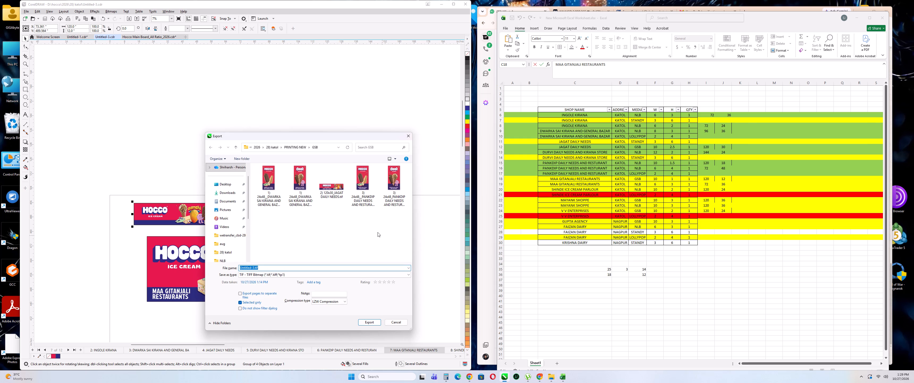
type("4)")
key("space")
key("1")
key("2")
type("0X18")
key("BackSpace")
key("1")
key("2")
key("BackSpace")
key("BackSpace")
type("2")
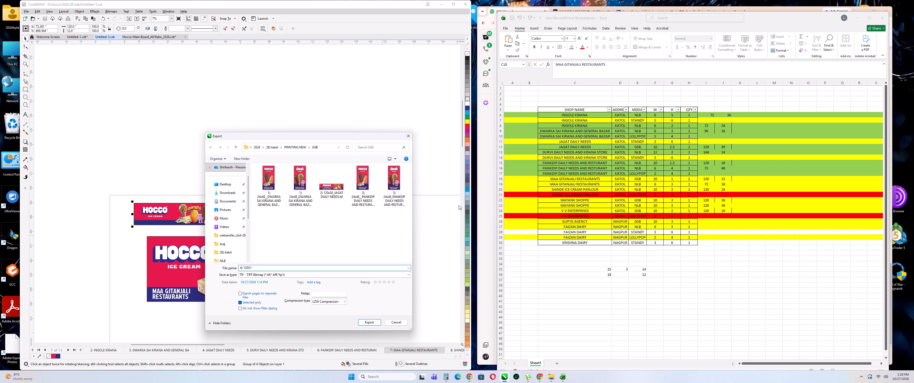
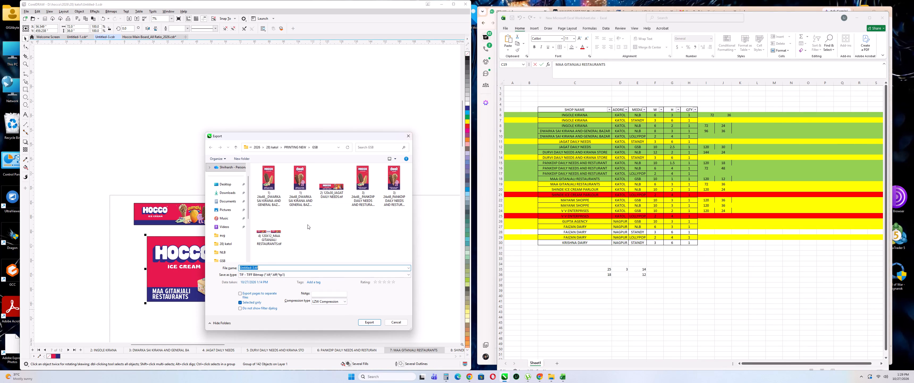
Export the grouped lower board to the NLB folder as a TIFF named "7) 72X36_MAA GITANJALI RESTAURANTS".
left_click(296, 145)
double_click(284, 180)
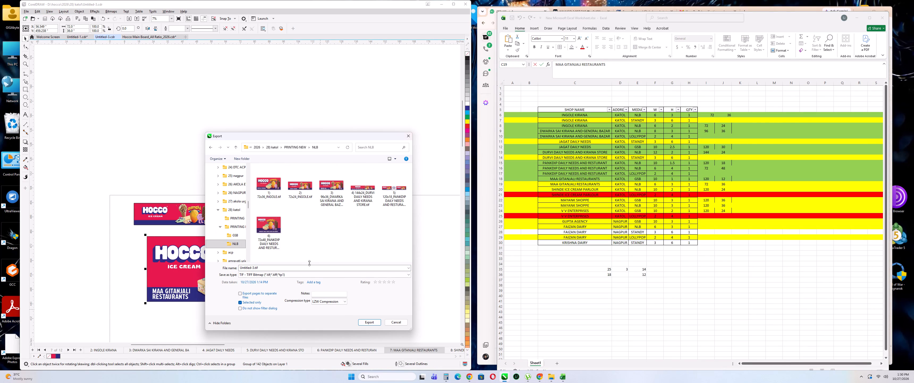
left_click(310, 267)
type("7)")
key("space")
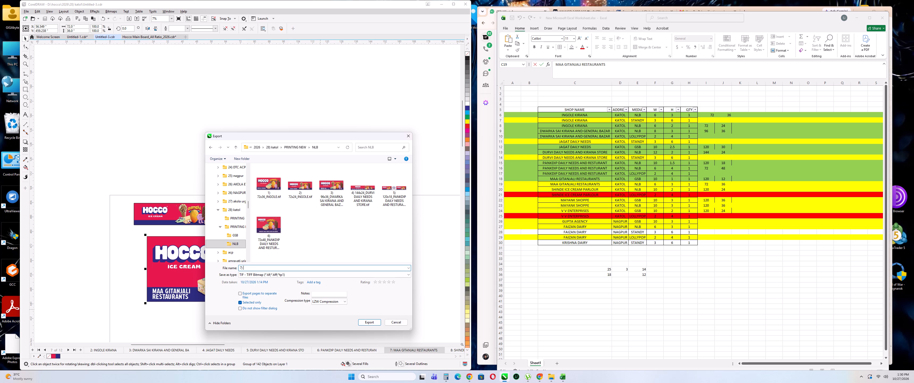
key("7")
type("2X36_")
key("ctrl+v")
key("Return")
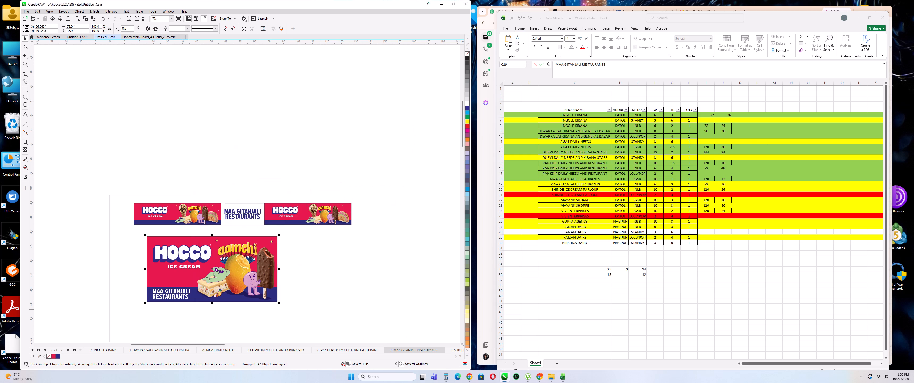
left_click(282, 242)
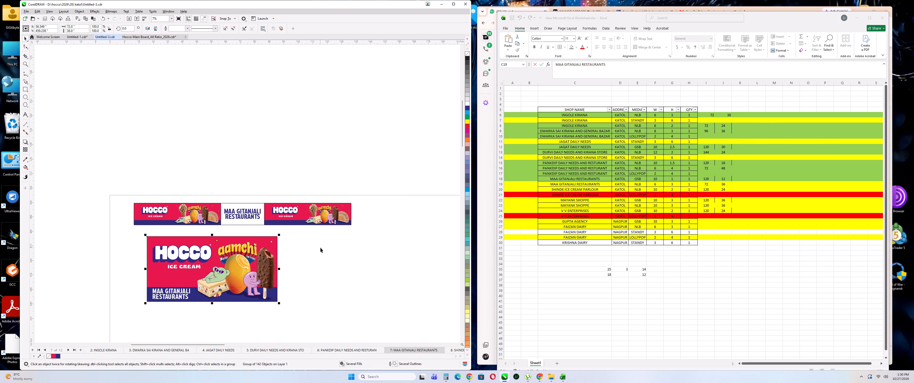
left_click(320, 248)
In Excel, mark the MAA GITANJALI RESTAURANTS NLB row green and copy the shop name SHINDE ICE CREAM PARLOUR.
left_click(612, 239)
right_click(502, 184)
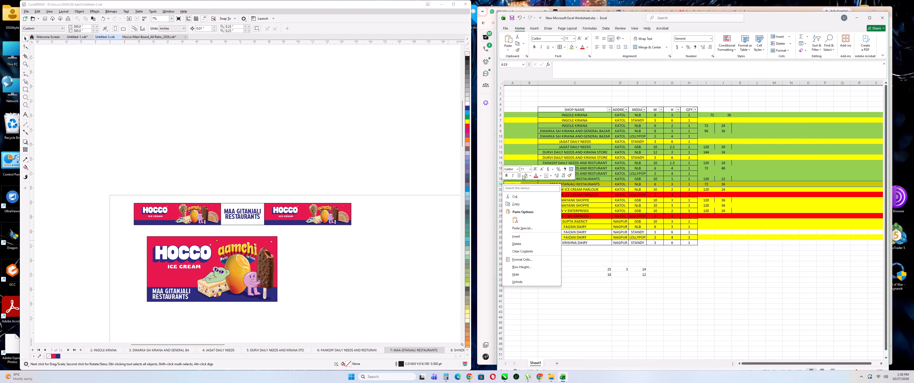
left_click(524, 175)
left_click(572, 190)
left_click_drag(616, 66, 600, 69)
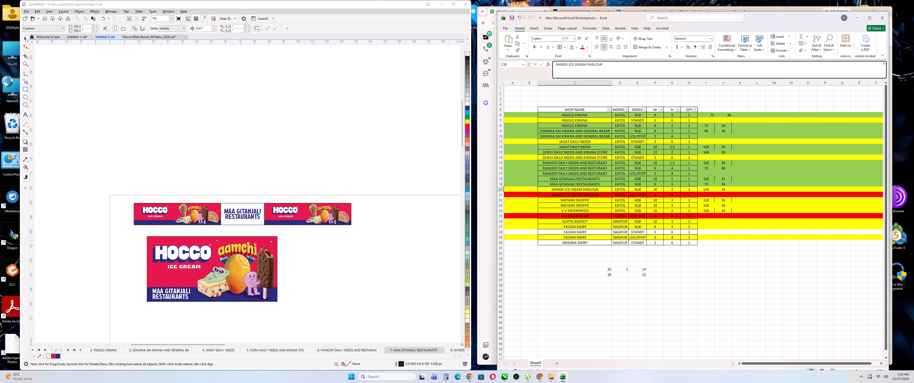
left_click_drag(600, 69, 548, 70)
key("ctrl+c")
In CorelDRAW, group the SHINDE ICE CREAM PARLOUR board and export it to the NLB folder as TIFF "8) 120X24_SHINDE ICE CREAM PARLOUR".
scroll(411, 352, "down", 5)
left_click(400, 350)
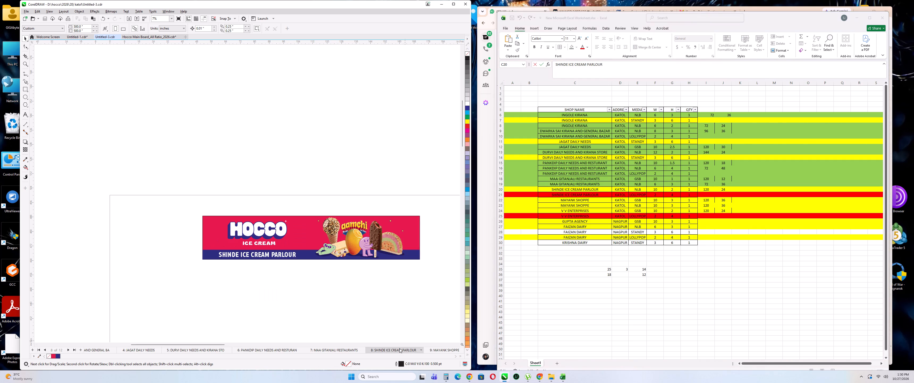
left_click_drag(192, 209, 437, 270)
key("ctrl+g")
key("ctrl+e")
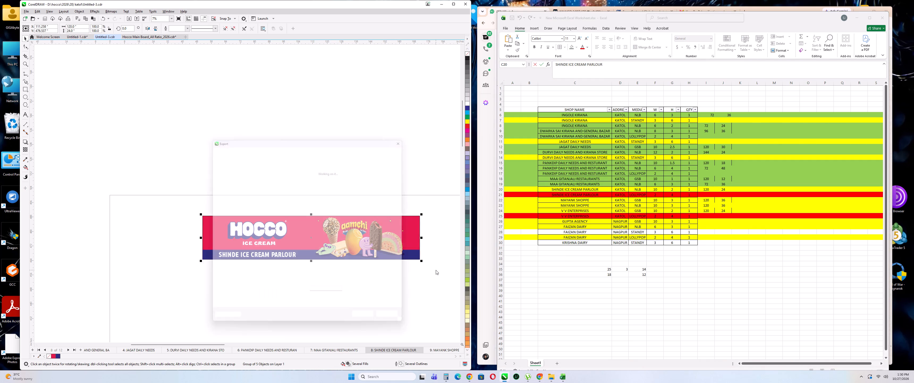
key("8")
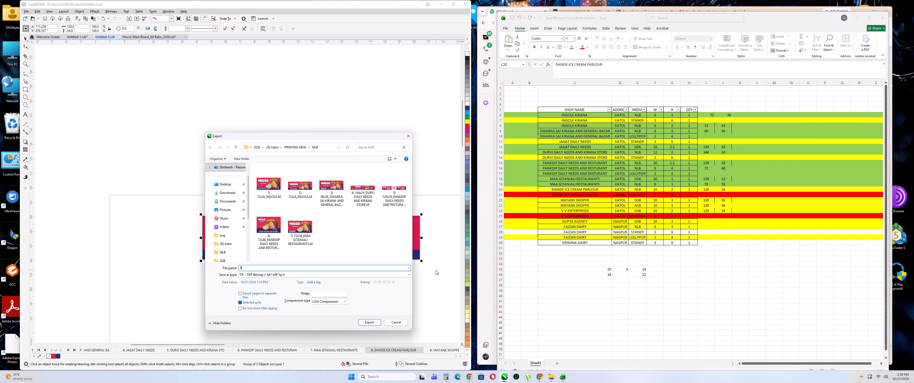
type(")")
key("space")
type("120X24_")
key("ctrl+v")
key("Return")
left_click(280, 242)
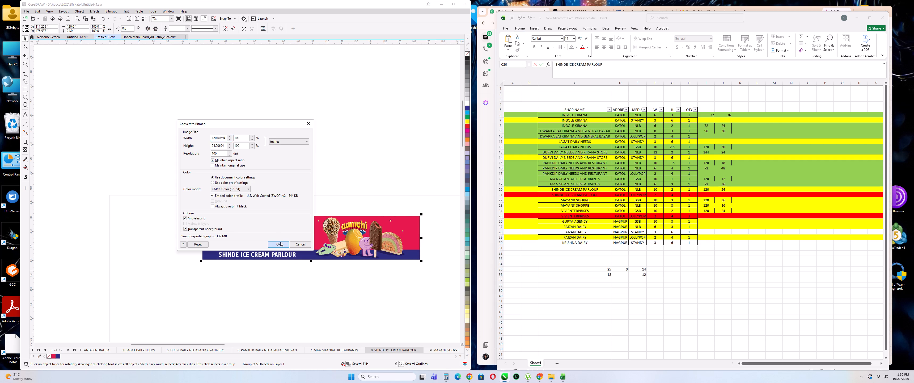
left_click(315, 277)
In Excel, mark the SHINDE ICE CREAM PARLOUR NLB row green and copy the shop name MAYANK SHOPPE.
left_click(601, 252)
right_click(502, 189)
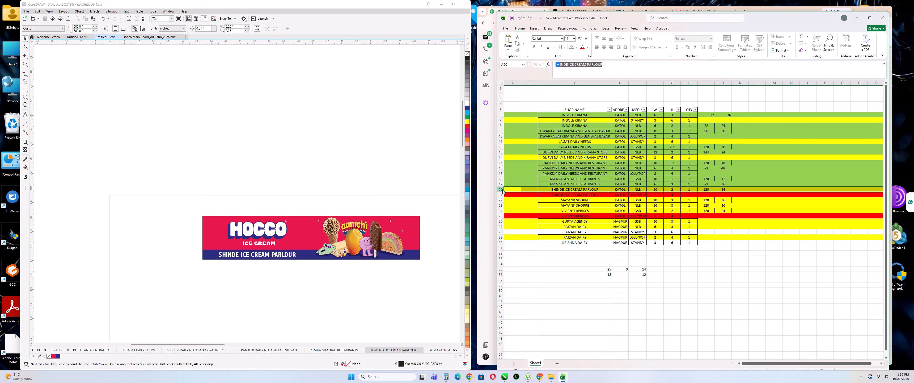
left_click(525, 182)
left_click(567, 200)
left_click_drag(596, 73, 574, 73)
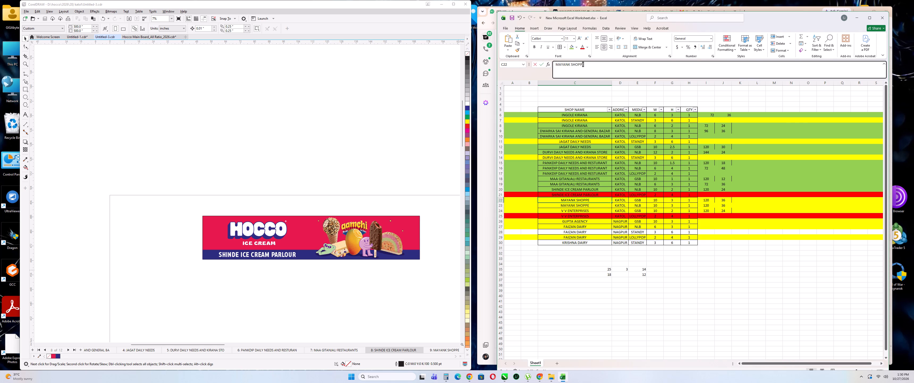
left_click_drag(574, 73, 479, 81)
key("ctrl+c")
In CorelDRAW, group the upper MAYANK SHOPPE board and export it to the NLB folder as TIFF "9) 120X36_MAYANK SHOPPE".
left_click_drag(331, 147, 331, 149)
left_click(439, 352)
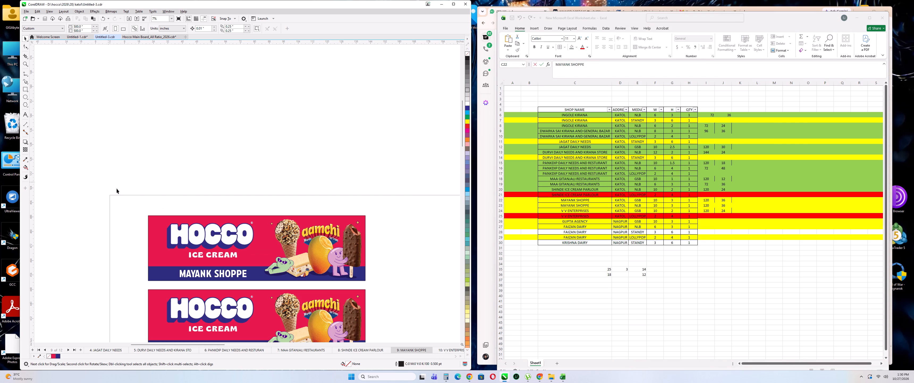
left_click_drag(122, 193, 409, 285)
key("ctrl+g")
key("ctrl+e")
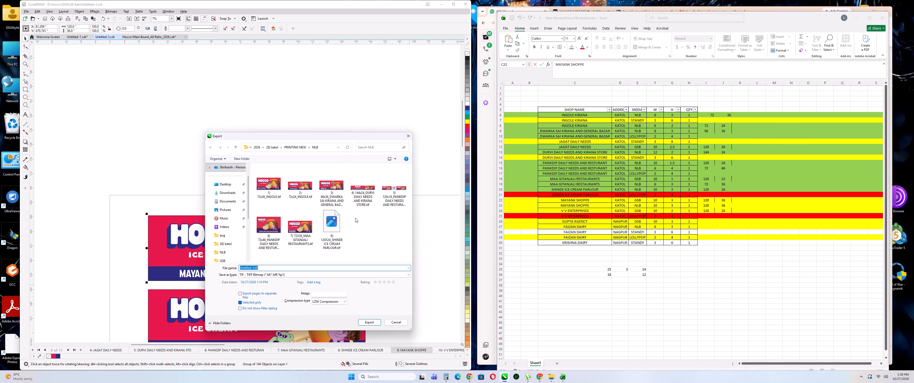
type("9)")
key("space")
type("120X36_")
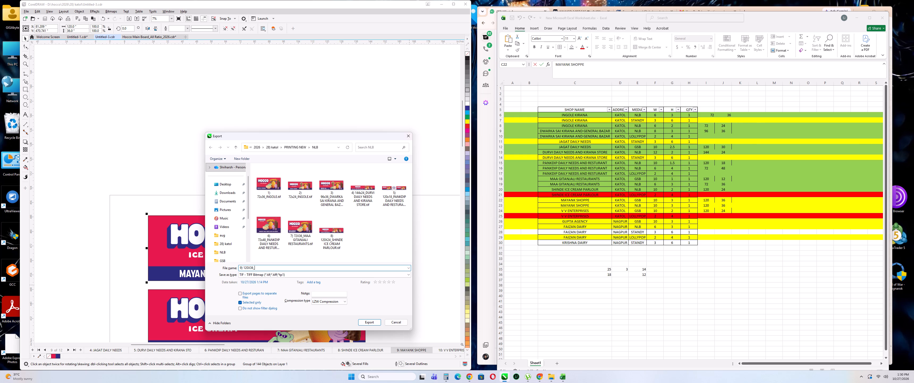
key("ctrl+v")
key("Return")
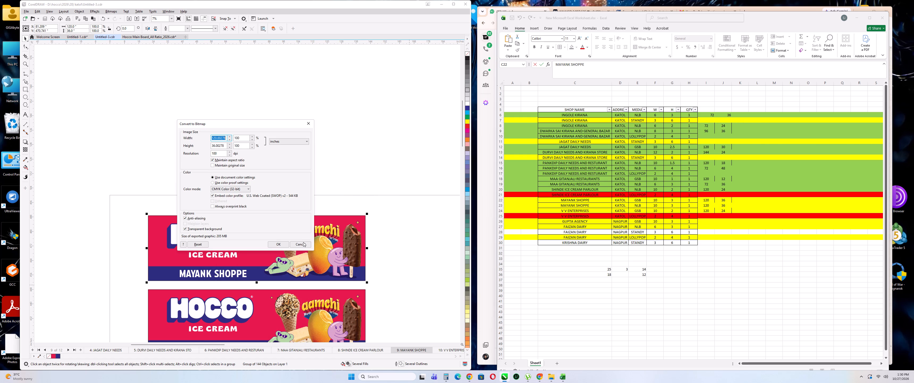
left_click(285, 244)
left_click(389, 245)
In Excel, mark the MAYANK SHOPPE NLB row green and copy the shop name from the MAYANK SHOPPE GSB row.
left_click(543, 226)
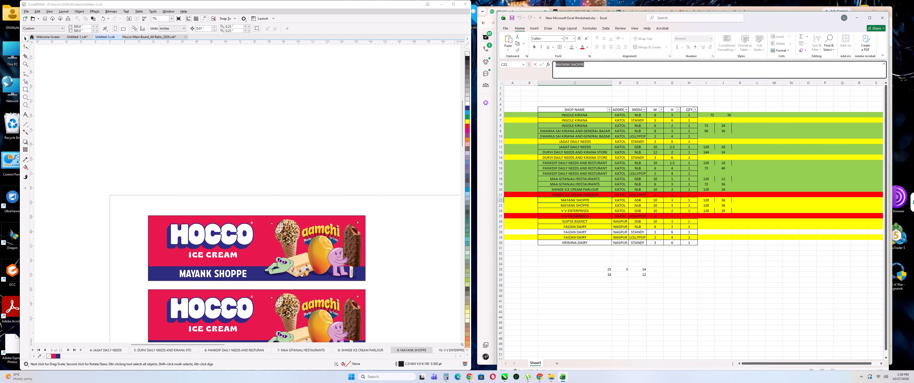
right_click(503, 206)
left_click(525, 198)
left_click(618, 218)
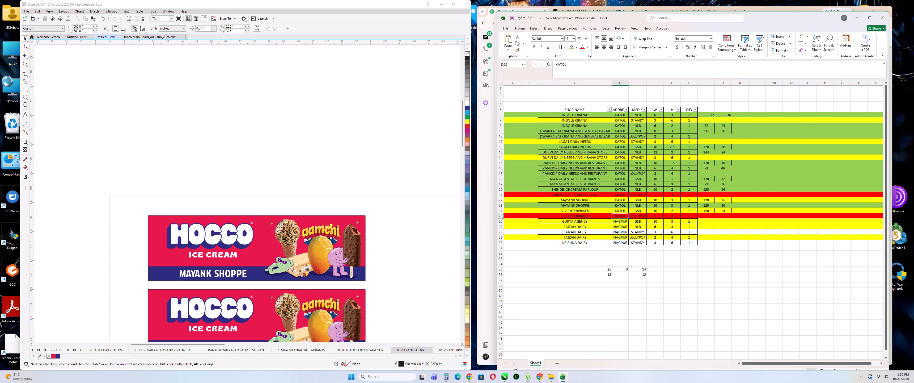
left_click(575, 199)
left_click_drag(600, 69, 455, 80)
key("ctrl+c")
In CorelDRAW, group the lower MAYANK SHOPPE board and export it to the GSB folder as TIFF "5) 120X36_MAYANK SHOPPE".
left_click(410, 244)
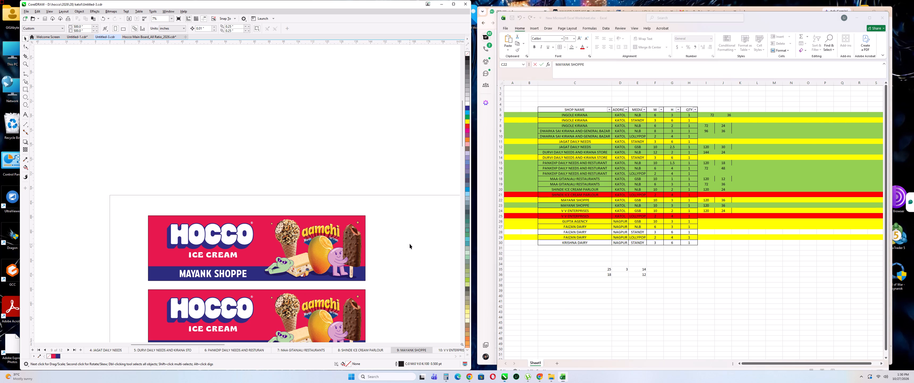
scroll(419, 198, "down", 3)
scroll(387, 276, "up", 1)
left_click_drag(202, 253, 402, 329)
key("ctrl+g")
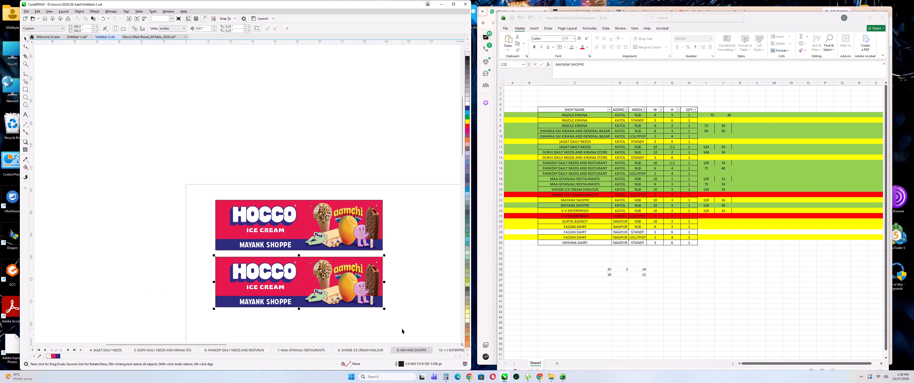
key("ctrl+e")
left_click(365, 229)
left_click(298, 144)
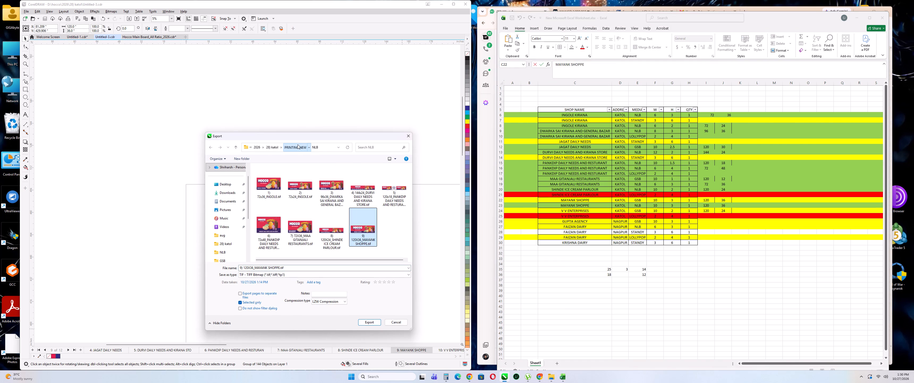
double_click(298, 172)
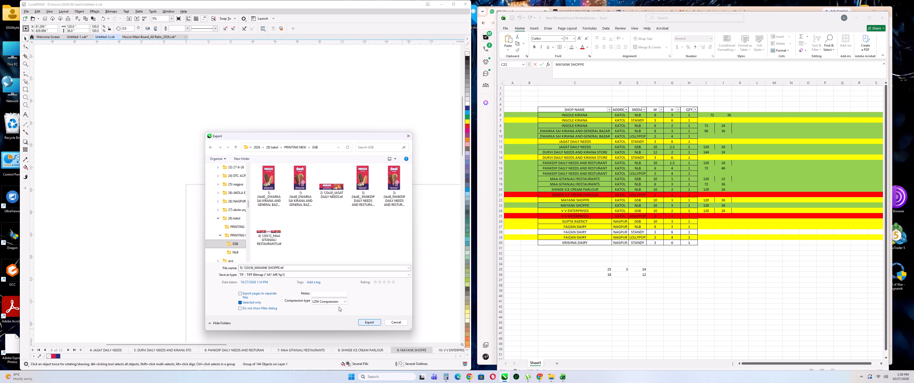
left_click(241, 267)
left_click_drag(241, 269, 226, 269)
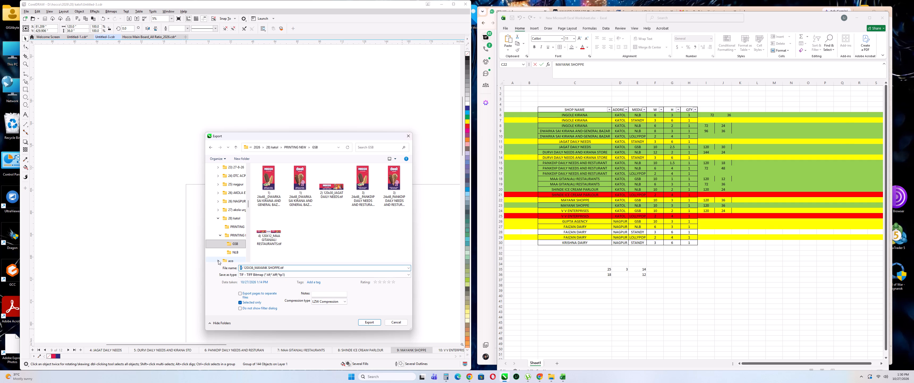
key("5")
left_click(376, 323)
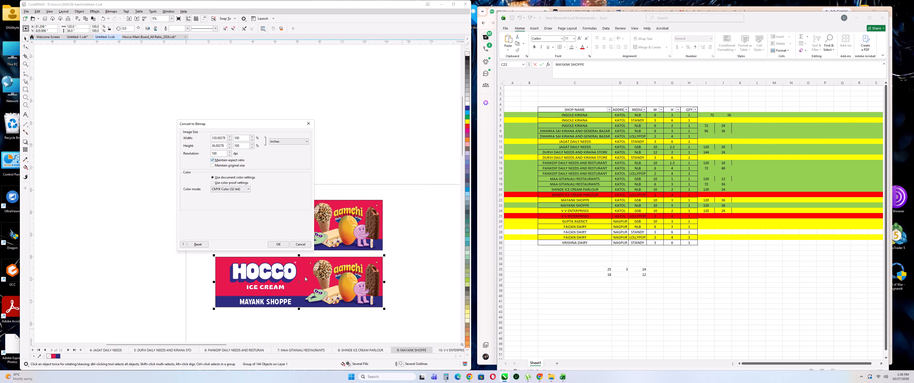
left_click(280, 242)
In Excel, mark the MAYANK SHOPPE GSB row green and copy the shop name V V ENTERPRISES.
left_click(579, 252)
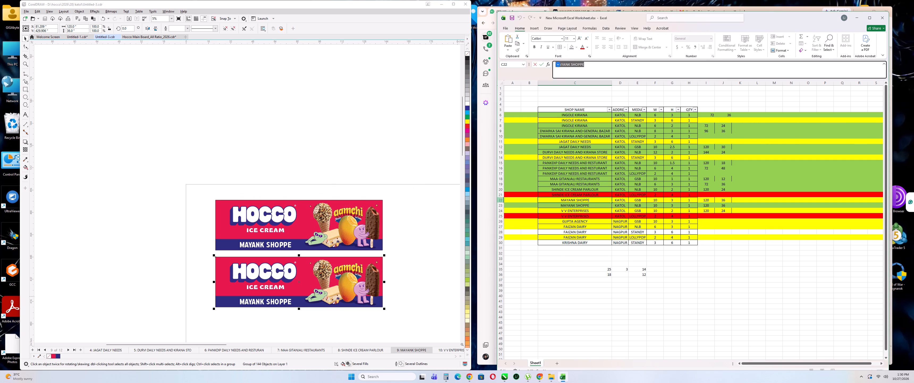
right_click(500, 199)
left_click(523, 191)
left_click(573, 210)
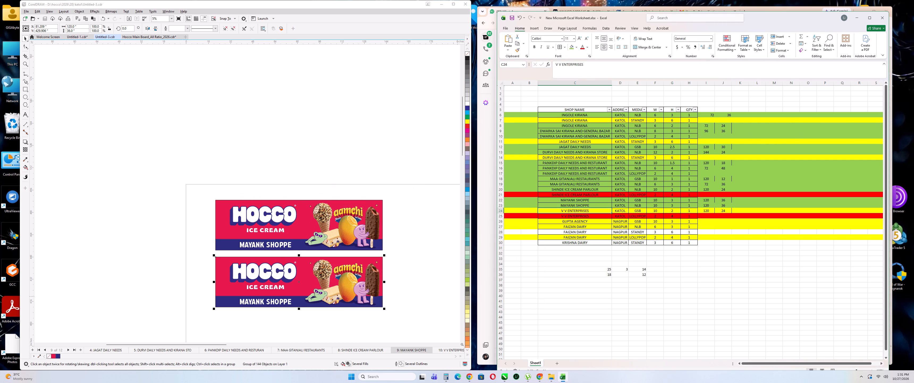
left_click_drag(609, 67, 462, 76)
key("ctrl+c")
In CorelDRAW, group the V V ENTERPRISES board and export it to the GSB folder as TIFF "6) 120X24_V V ENTERPRISES".
scroll(395, 352, "down", 9)
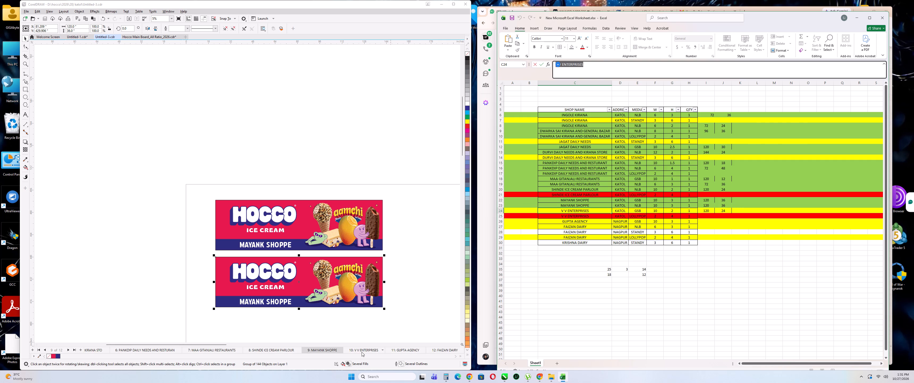
left_click(362, 352)
left_click_drag(185, 165, 471, 253)
key("ctrl+g")
key("ctrl+e")
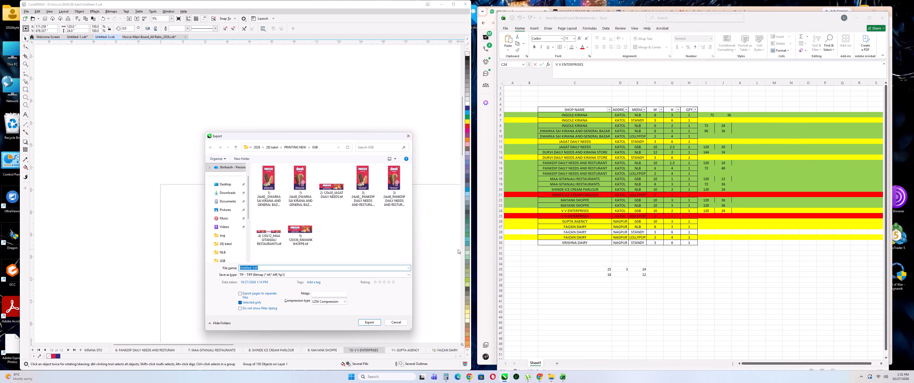
type("6)")
key("space")
type("120X24_")
key("ctrl+v")
key("Return")
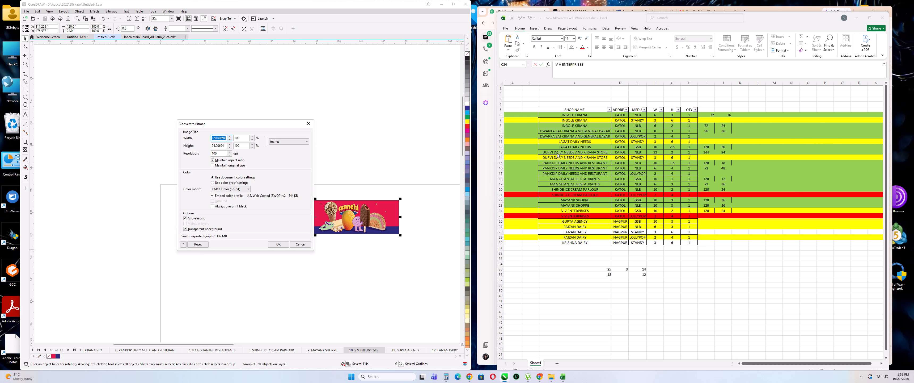
left_click(272, 243)
left_click(282, 244)
In Excel, mark the yellow V V ENTERPRISES row green and copy the shop name GUPTA AGENCY.
left_click(637, 244)
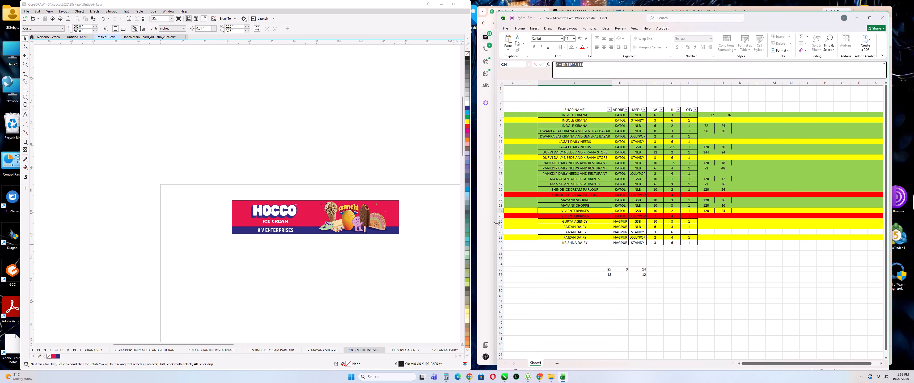
right_click(498, 211)
left_click(523, 205)
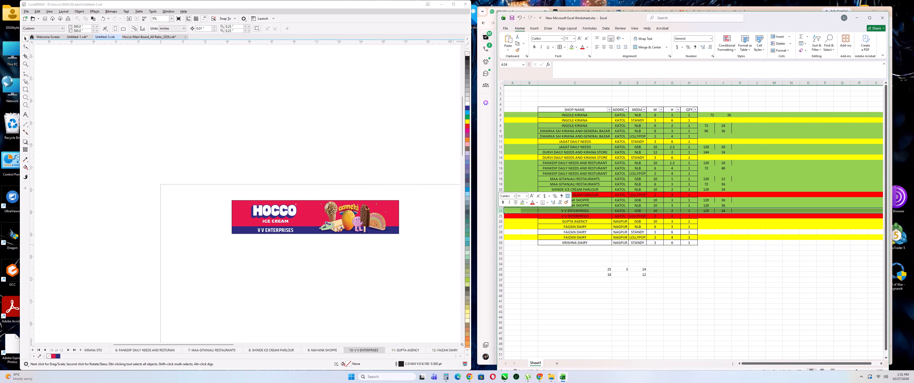
left_click(562, 219)
left_click_drag(595, 72, 477, 77)
key("ctrl+c")
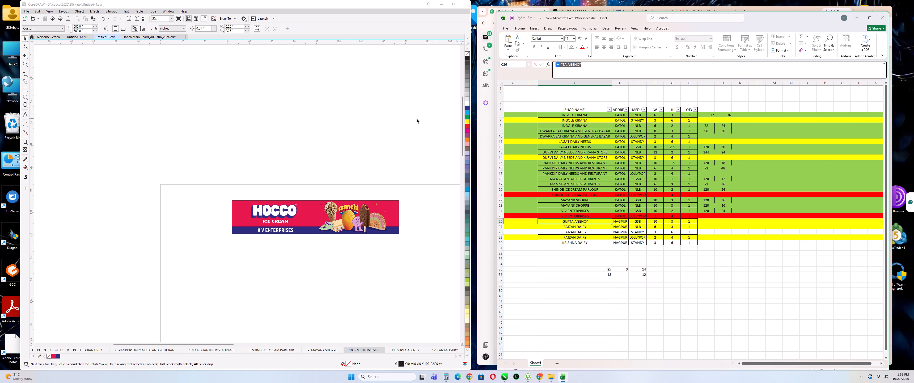
In CorelDRAW, group the GUPTA AGENCY board and export it to the GSB folder as TIFF "7) 120X36_GUPTA AGENCY".
left_click(398, 119)
left_click(400, 349)
left_click_drag(154, 167, 214, 210)
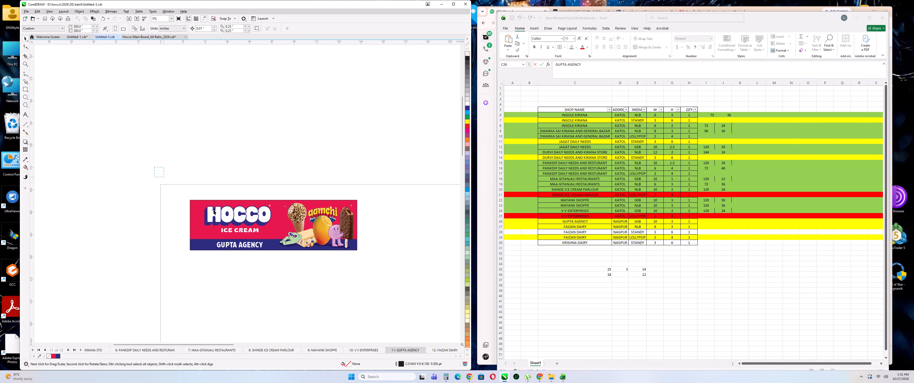
left_click_drag(214, 210, 375, 274)
key("ctrl+g")
key("ctrl+e")
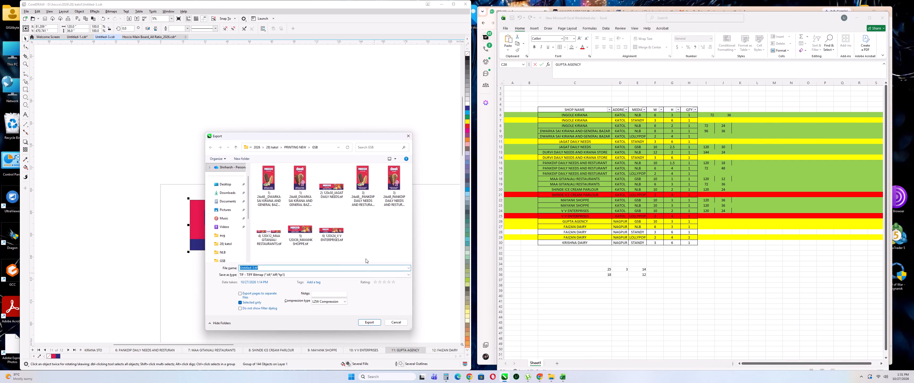
type("7)")
key("space")
type("120X")
key("Page_Down")
key("3")
type("6_")
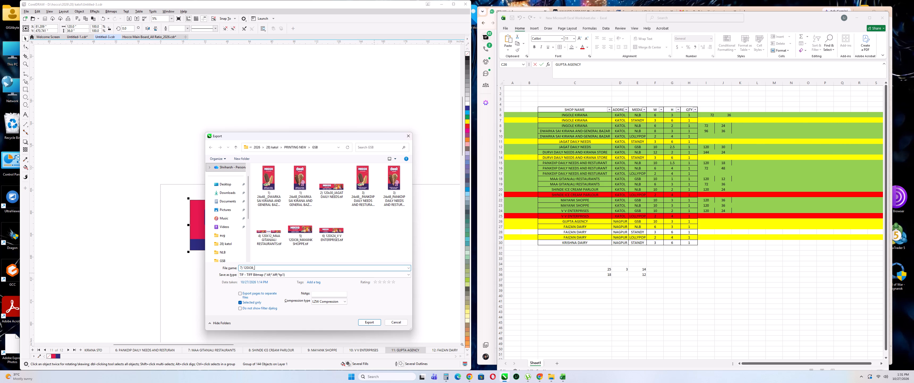
key("ctrl+v")
key("Return")
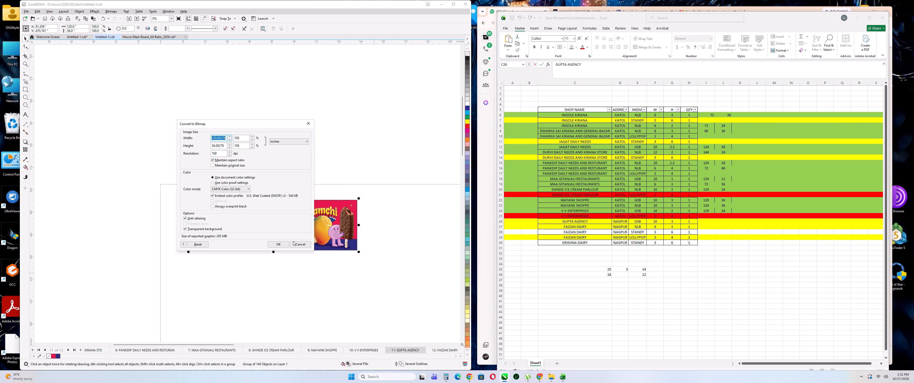
left_click(285, 246)
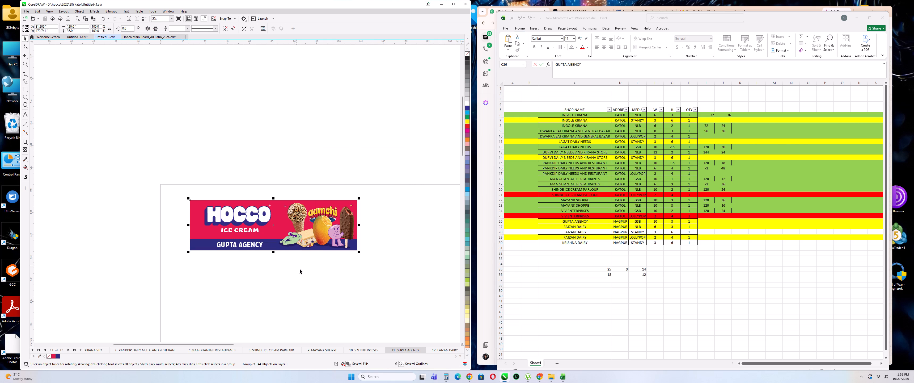
left_click(301, 271)
In Excel, mark the GUPTA AGENCY row green and select the first FAIZAN DAIRY shop name, in the NLB row.
left_click(602, 261)
right_click(500, 221)
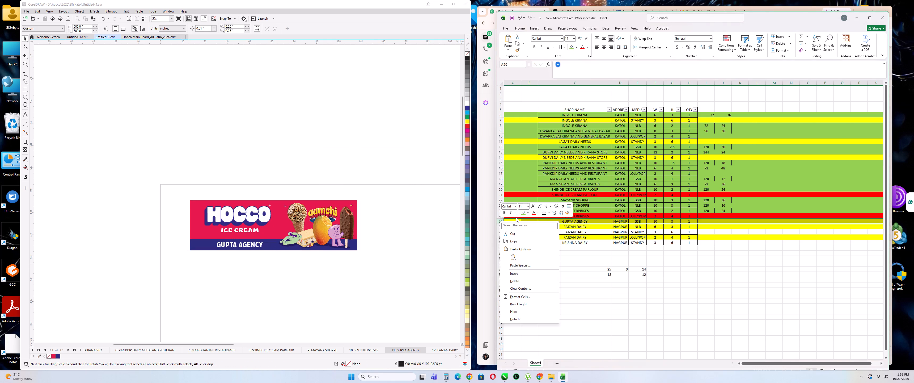
left_click(523, 215)
left_click(567, 227)
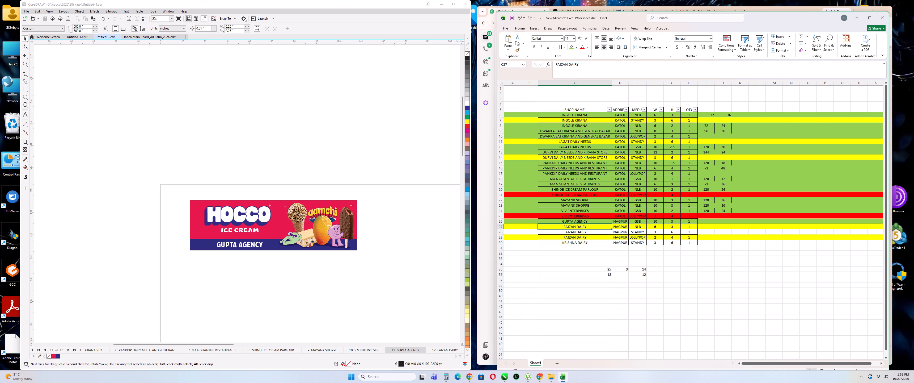
Copy the shop name FAIZAN DAIRY from the NLB row's cell text.
left_click_drag(594, 72, 519, 72)
key("ctrl+c")
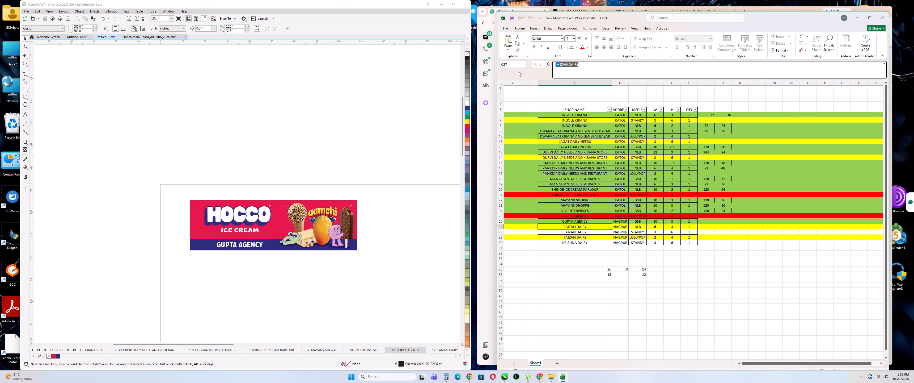
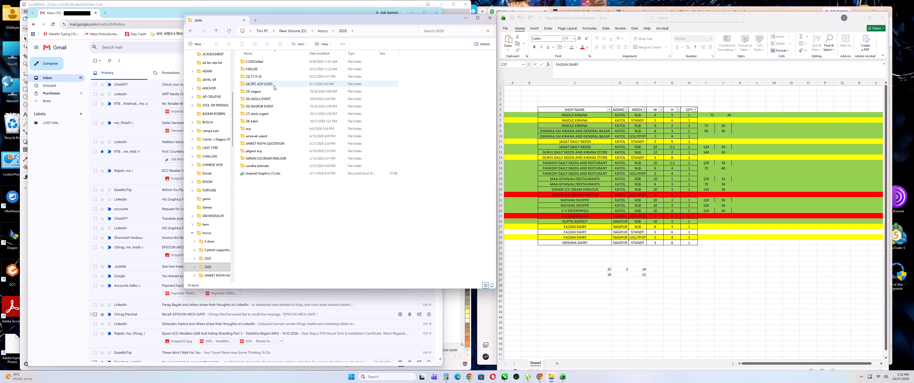
Open the "Imperial Graphics" workbook from the "25) nagpur" folder to consult the Hocco GSB requirement list.
double_click(274, 91)
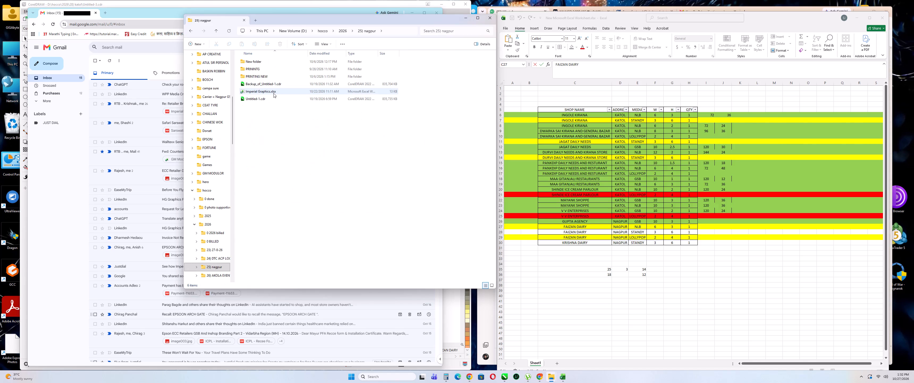
double_click(273, 93)
left_click(551, 138)
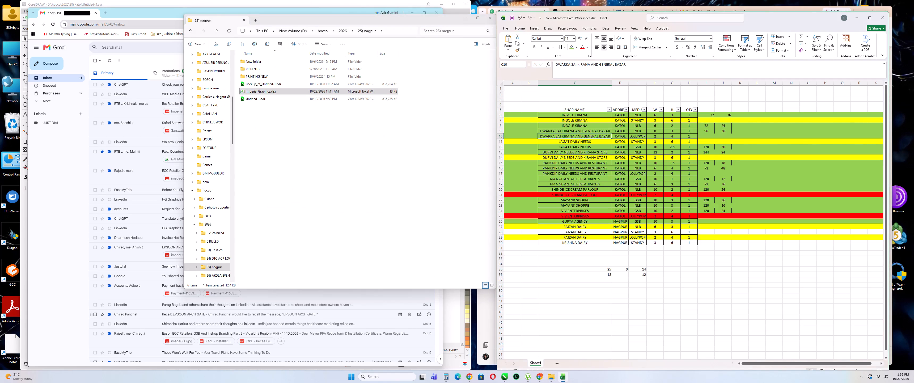
left_click(551, 138)
left_click(477, 142)
left_click(127, 169)
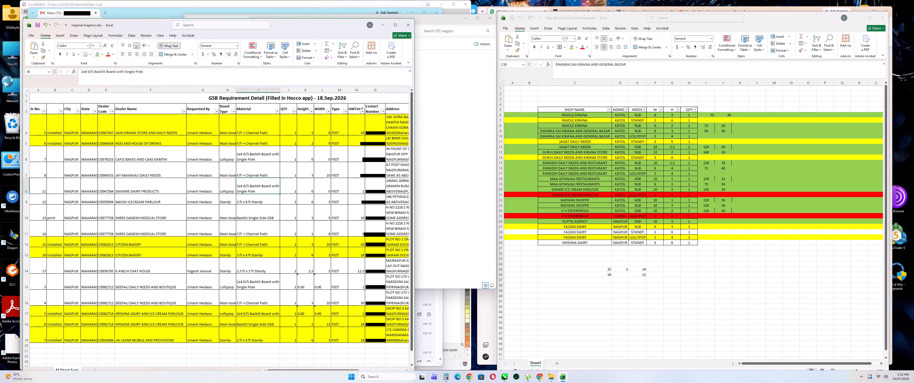
left_click(394, 284)
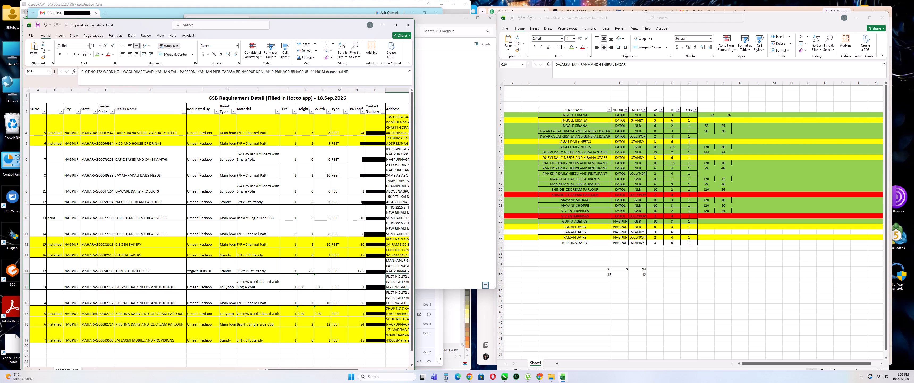
In the Imperial Graphics workbook, review the GSB requirement table across to the address and PO columns, returning to the first columns.
left_click_drag(339, 370, 352, 370)
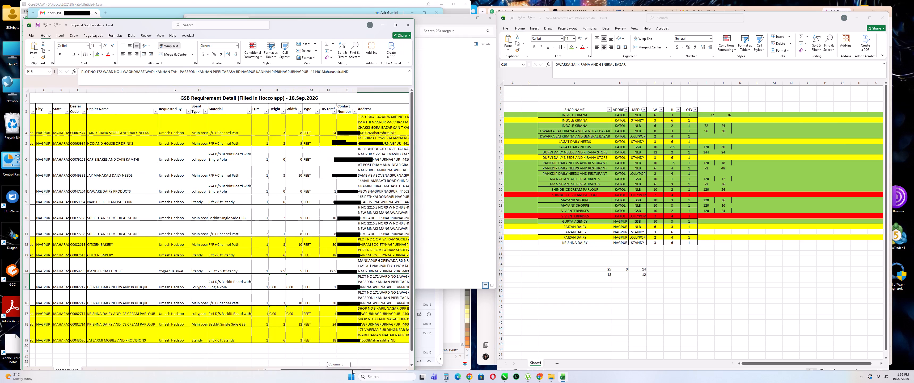
left_click_drag(352, 370, 371, 361)
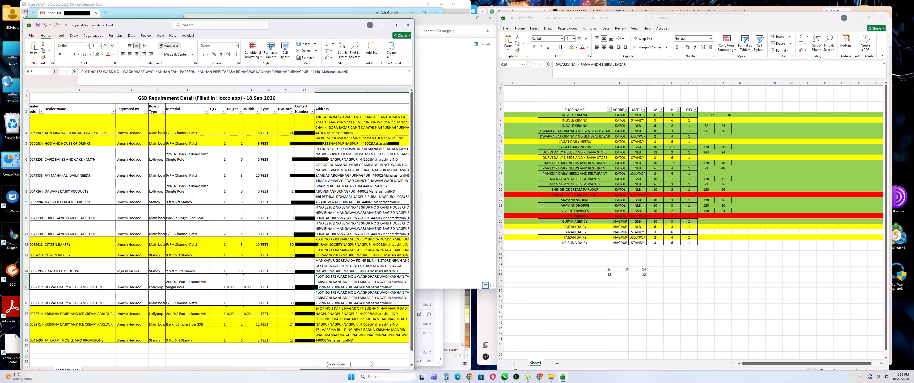
left_click_drag(371, 361, 382, 361)
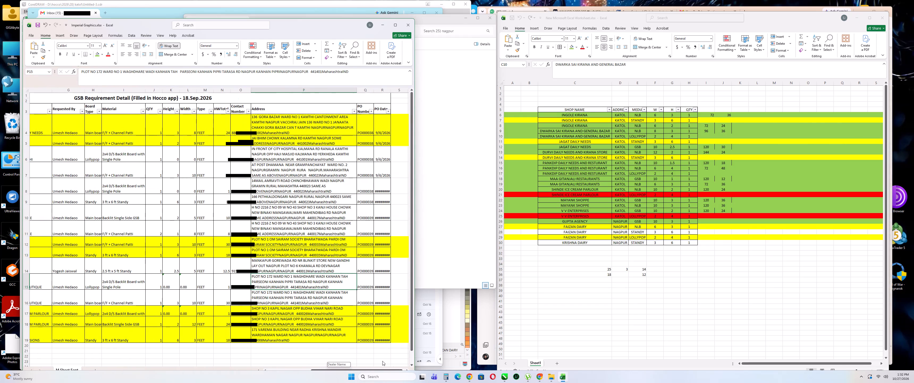
left_click_drag(382, 361, 307, 361)
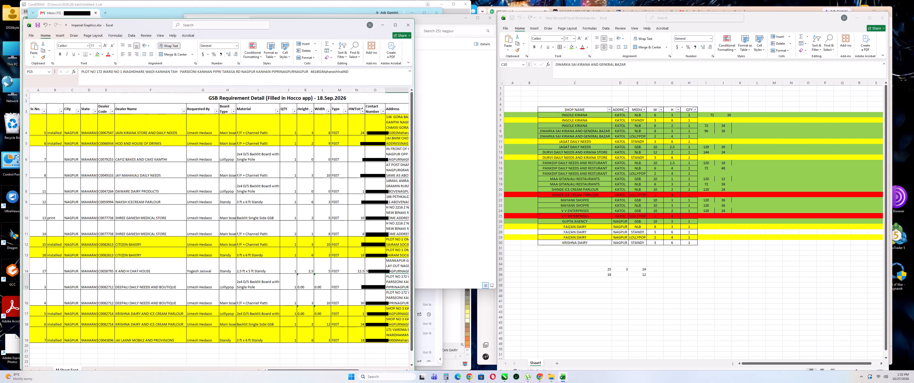
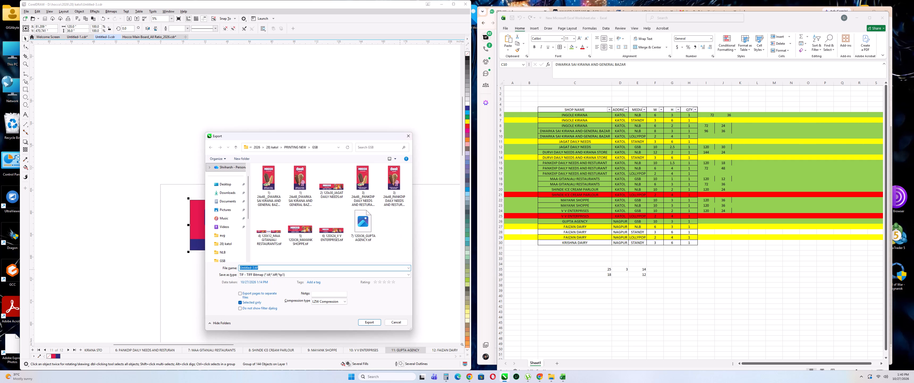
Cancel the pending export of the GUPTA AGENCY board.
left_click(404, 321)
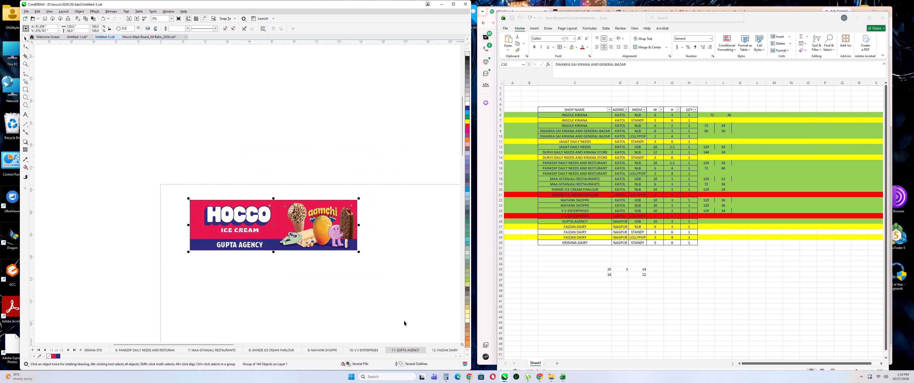
In Excel, copy the shop name FAIZAN DAIRY from its NLB row.
left_click(571, 242)
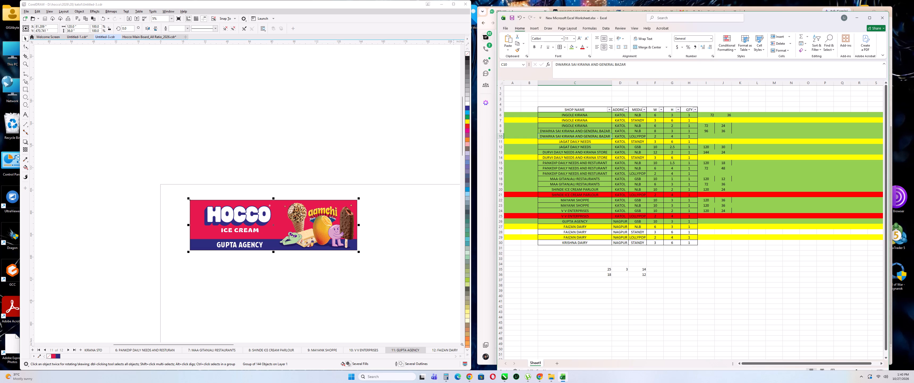
left_click(587, 235)
left_click(589, 229)
left_click_drag(589, 72, 460, 82)
key("ctrl+c")
In CorelDRAW, go to the FAIZAN DAIRY page and select the wide HOCCO board.
left_click_drag(396, 132, 396, 137)
left_click(441, 350)
left_click_drag(151, 181, 290, 284)
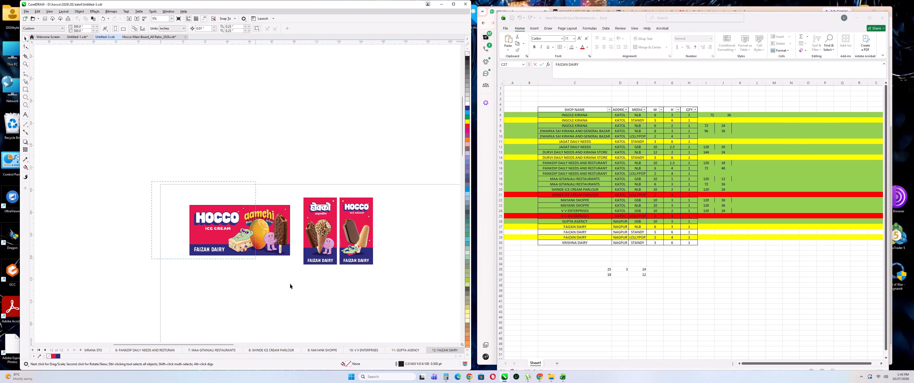
Group the wide Faizan Dairy board and export it to the NLB folder as TIFF "10) 72X36_FAIZAN DAIRY".
left_click_drag(290, 284, 294, 286)
key("ctrl+g")
key("ctrl+e")
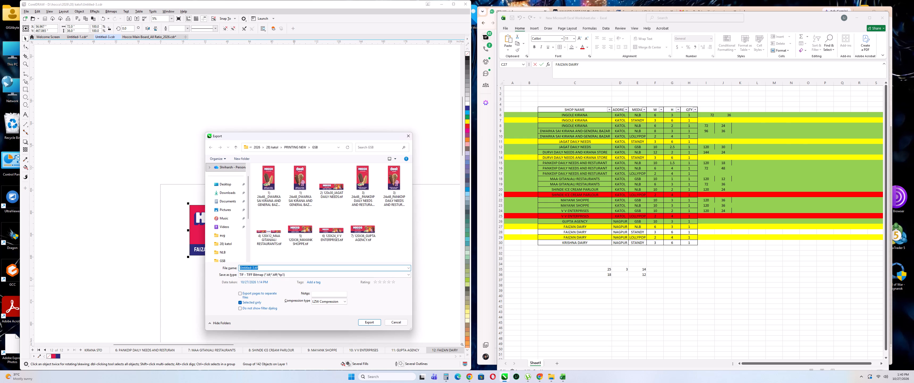
left_click(302, 146)
double_click(297, 181)
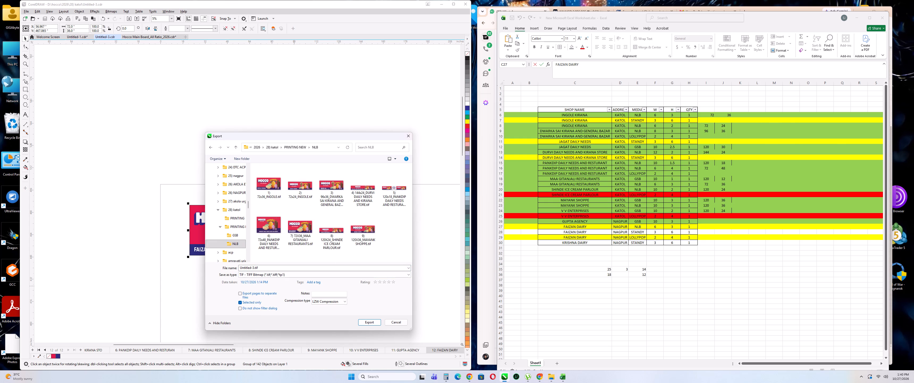
left_click(344, 266)
type("10)")
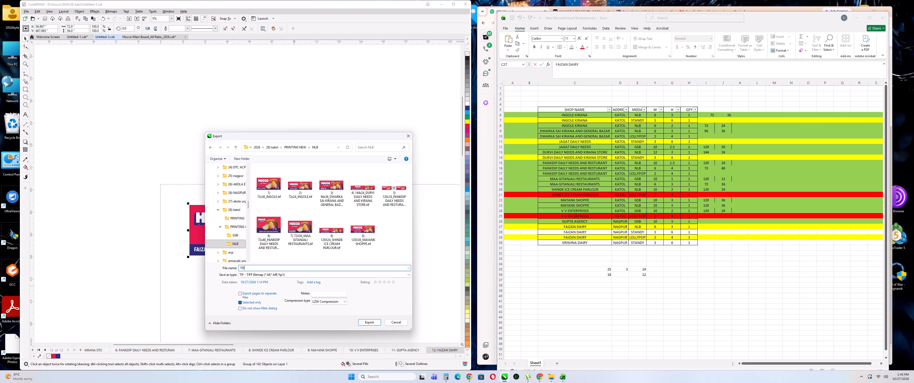
key("space")
type("72X")
type("36")
key("shift+underscore")
key("ctrl+v")
key("Return")
left_click(277, 244)
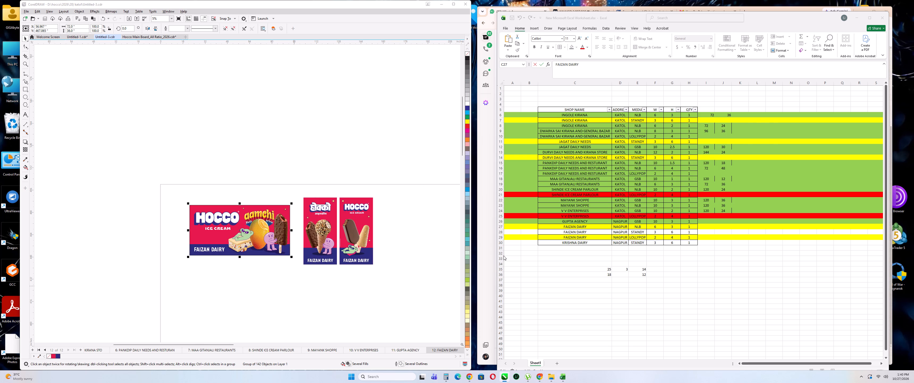
In the Excel sheet, fill the Faizan Dairy NLB row (row 27) green.
left_click(625, 252)
left_click(502, 227)
right_click(502, 227)
left_click(525, 220)
In CorelDRAW, group the objects of the Faizan Dairy cone panel with the Hindi logo.
left_click(356, 173)
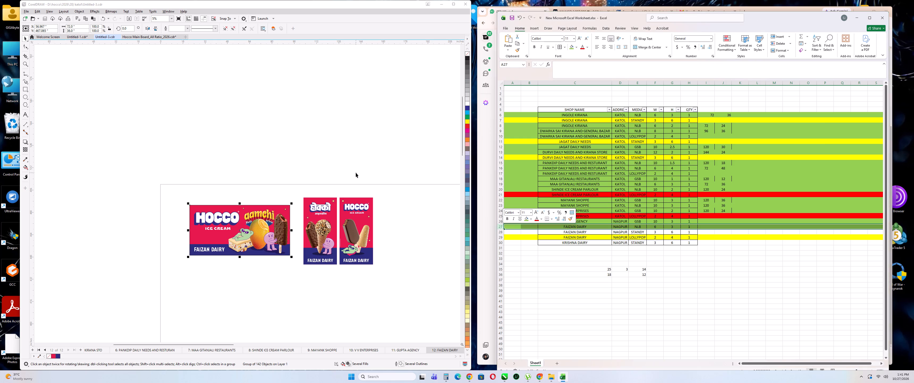
left_click_drag(295, 185, 338, 285)
key("ctrl+g")
key("ctrl+e")
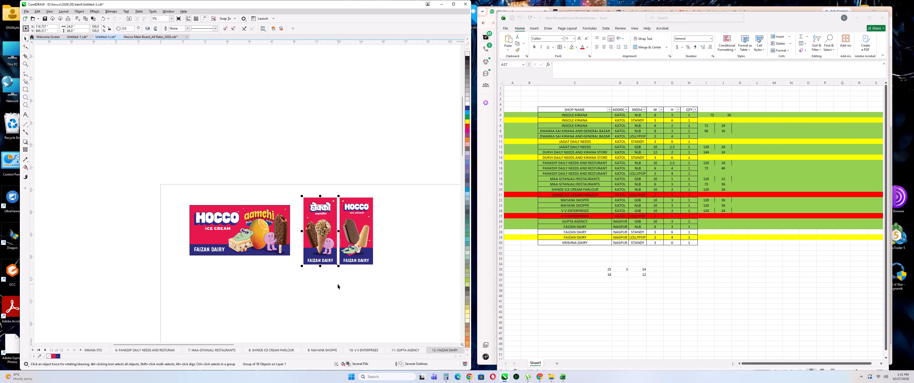
key("ctrl+e")
left_click_drag(337, 284, 335, 276)
left_click_drag(297, 184, 340, 303)
key("ctrl+g")
Export the grouped cone panel to the GSB folder as TIFF "8) 24X48_krishna", replacing the pasted shop name FAIZAN DAIRY.
key("ctrl+e")
left_click(301, 146)
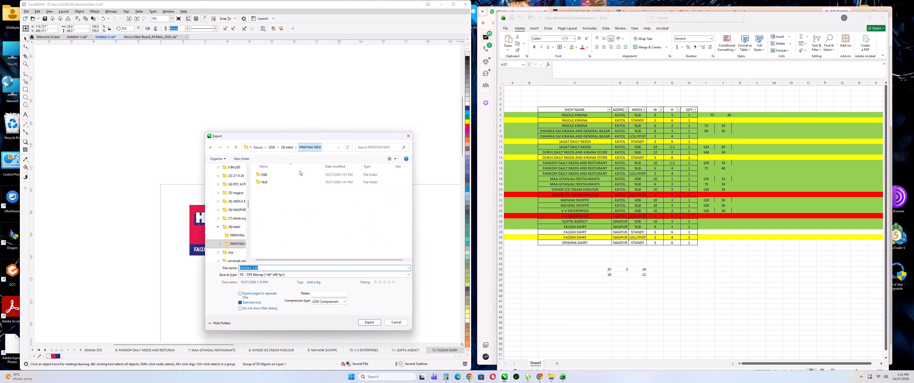
double_click(297, 176)
left_click(350, 270)
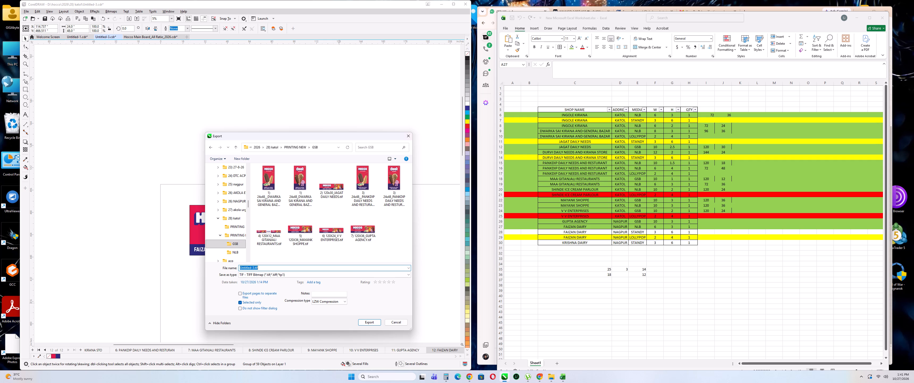
key("8")
type(")")
key("space")
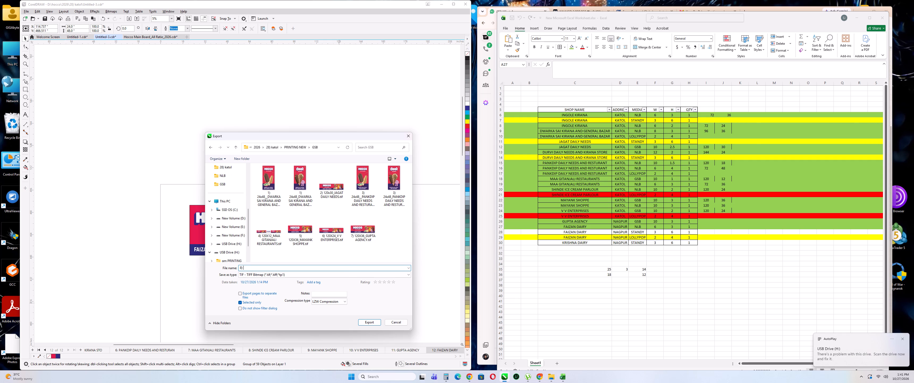
type("24X48_")
key("ctrl+v")
key("BackSpace")
key("BackSpace")
key("BackSpace")
key("BackSpace")
key("BackSpace")
key("BackSpace")
key("BackSpace")
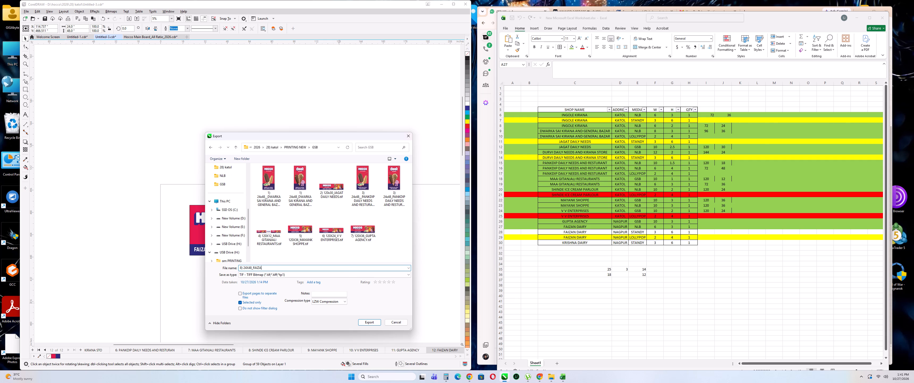
key("BackSpace")
key("BackSpace")
key("BackSpace")
key("BackSpace")
key("BackSpace")
type("krishna")
left_click(367, 324)
left_click(280, 244)
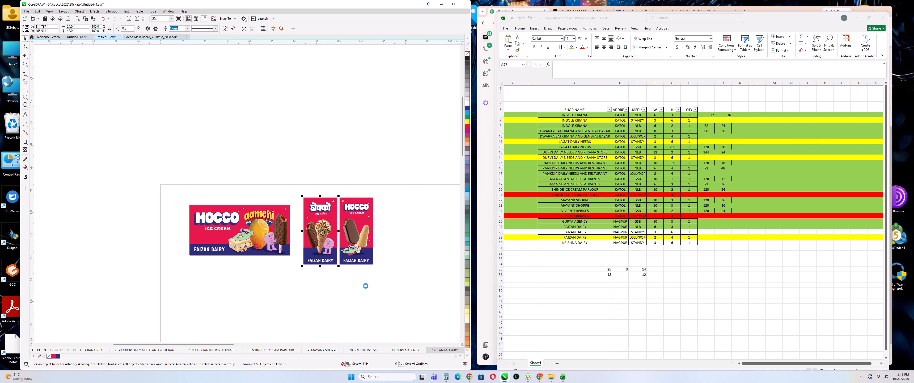
Group the adjacent English-logo Hocco panel and export it to the GSB folder as TIFF "8) 24X48__krishna", with a double underscore.
left_click(366, 286)
left_click(398, 233)
left_click_drag(337, 192, 404, 303)
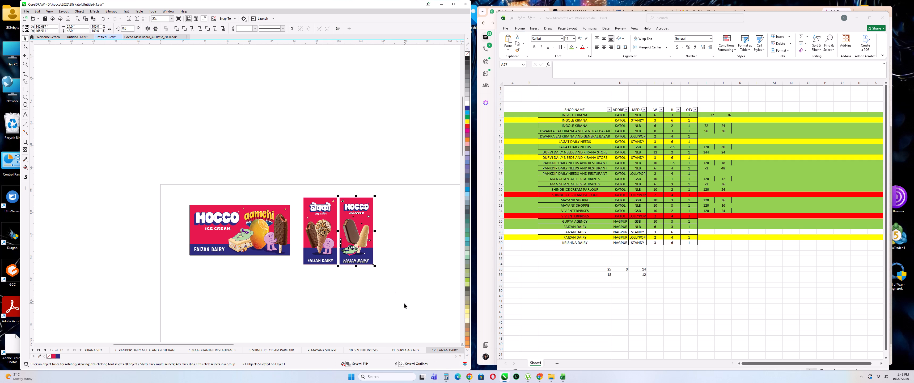
left_click(404, 303)
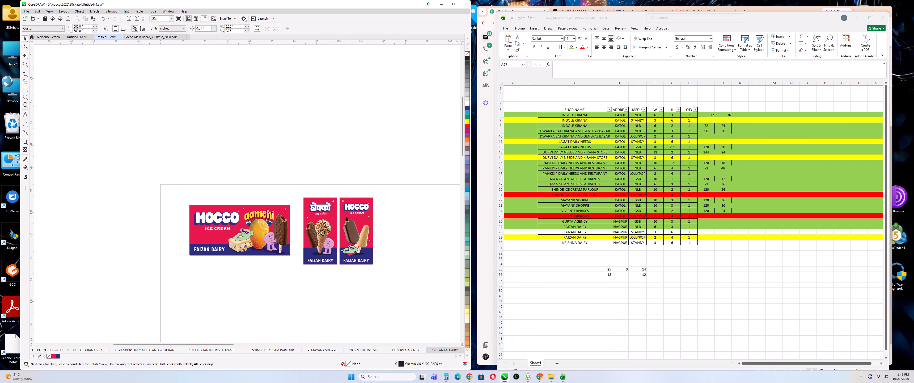
left_click_drag(338, 191, 409, 304)
key("ctrl+g")
key("ctrl+e")
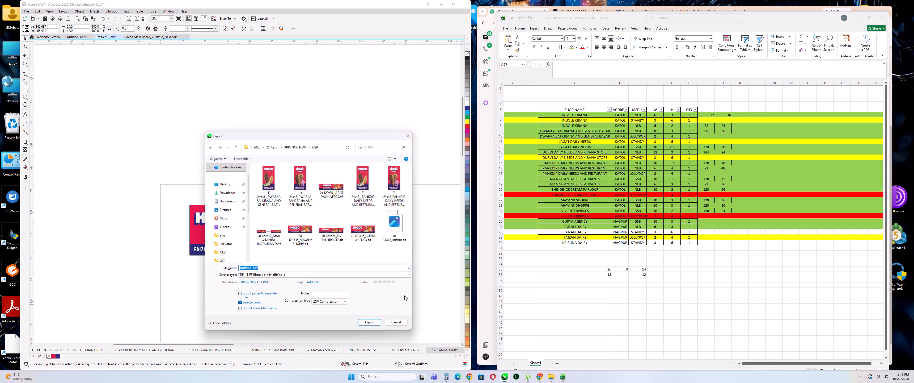
left_click(390, 230)
double_click(253, 268)
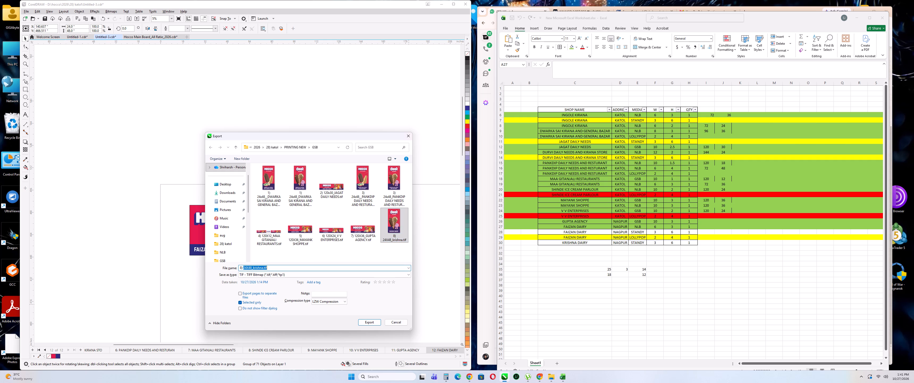
left_click(253, 269)
key("shift+underscore")
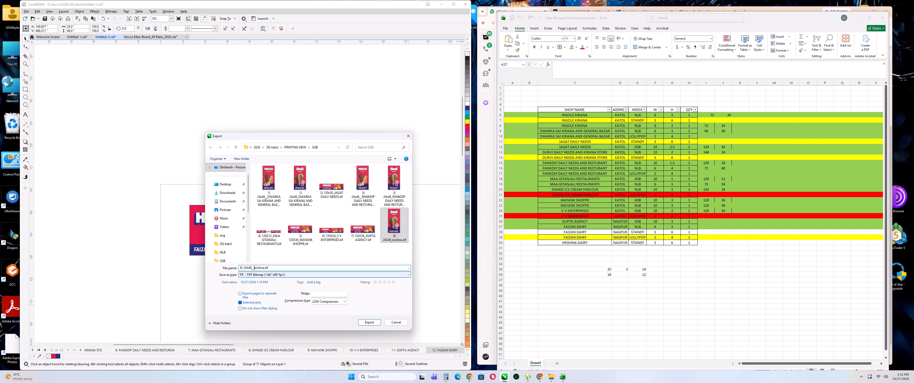
key("Return")
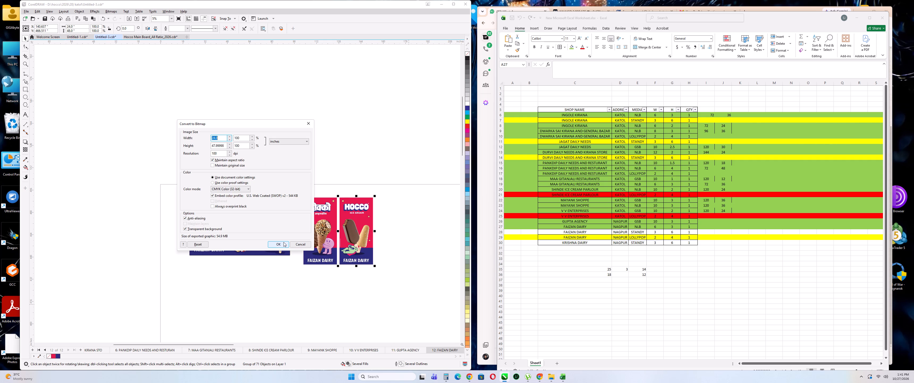
left_click(276, 244)
left_click(293, 280)
In the Excel sheet, fill the Krishna Dairy row (row 30) green, then select the Faizan Dairy lollypop row's shop name.
left_click(601, 242)
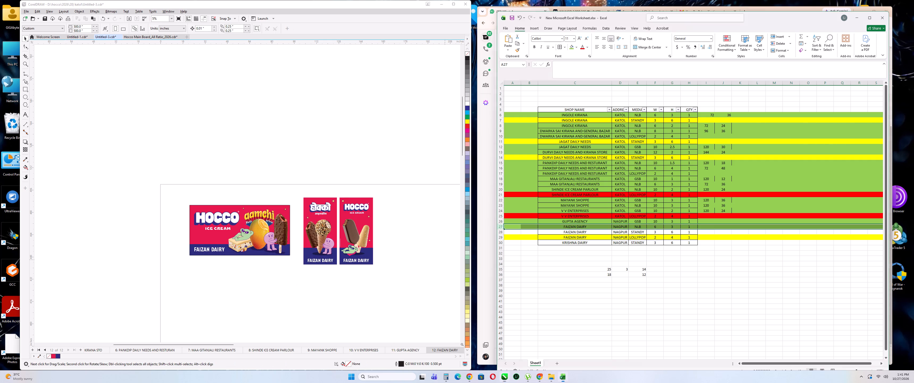
left_click(561, 239)
right_click(501, 243)
left_click(525, 235)
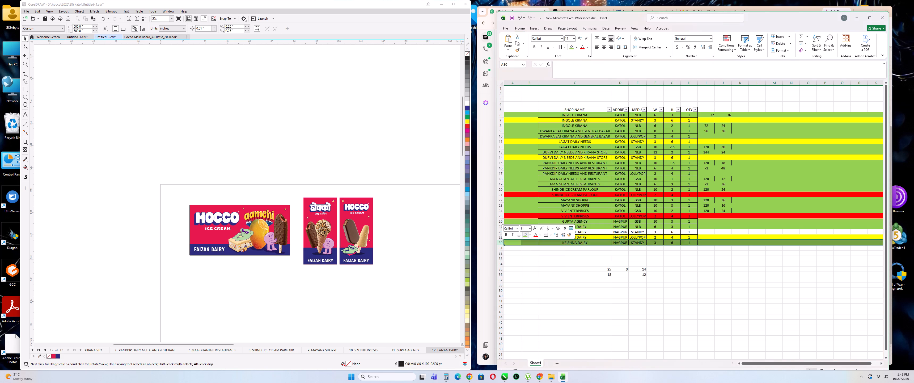
left_click(552, 252)
left_click(541, 235)
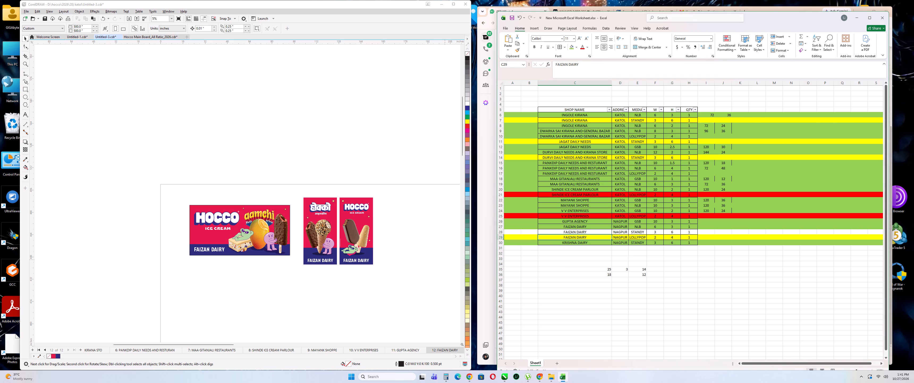
Fill the Faizan Dairy LOLLYPOP row (29) and STANDY row (28) green, and save the workbook.
right_click(500, 238)
left_click(521, 231)
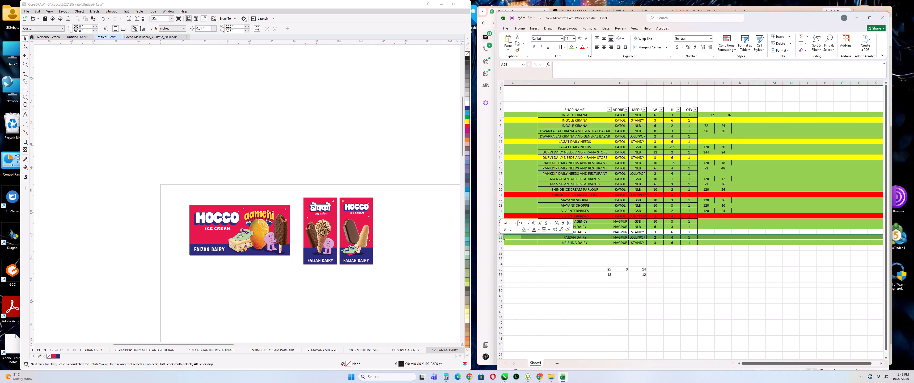
left_click(540, 243)
left_click(562, 238)
right_click(502, 233)
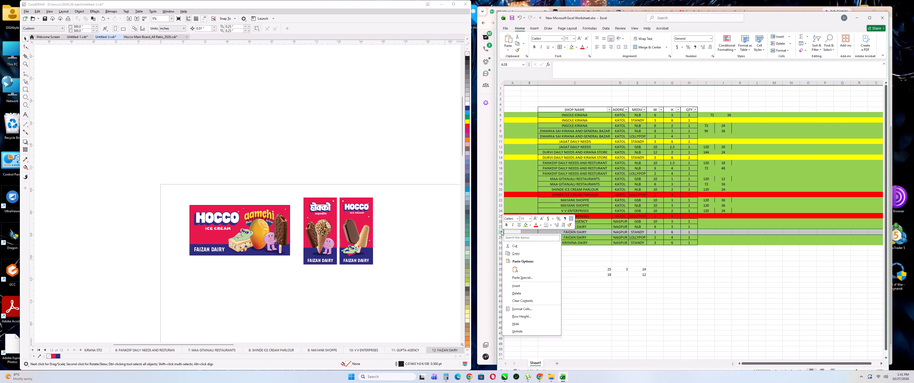
right_click(501, 231)
left_click(525, 223)
left_click(581, 257)
key("ctrl+s")
key("ctrl+s")
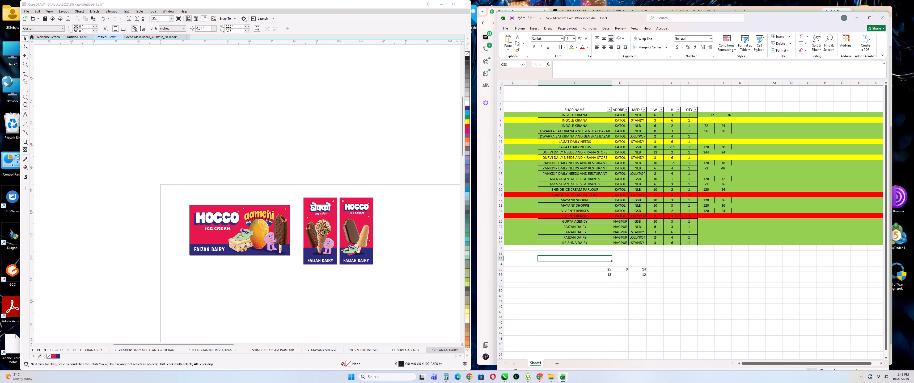
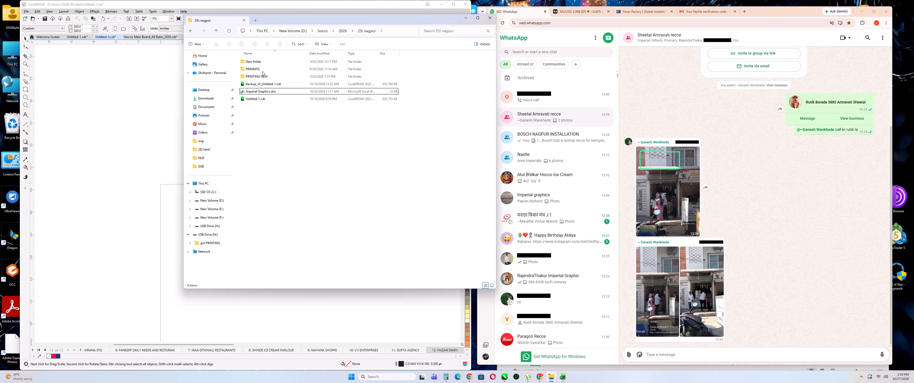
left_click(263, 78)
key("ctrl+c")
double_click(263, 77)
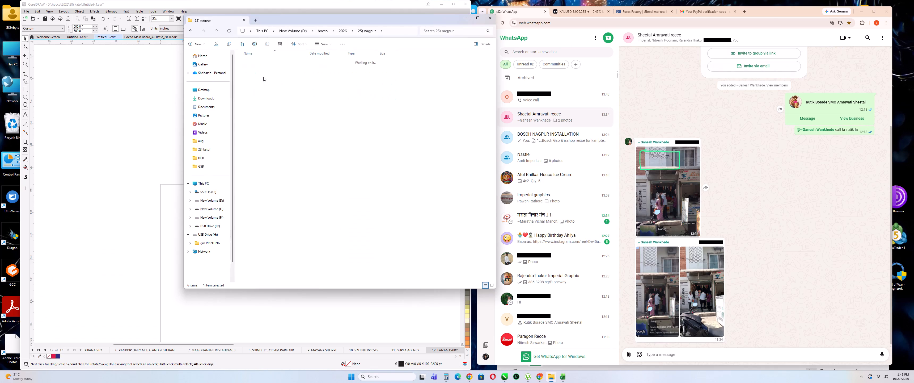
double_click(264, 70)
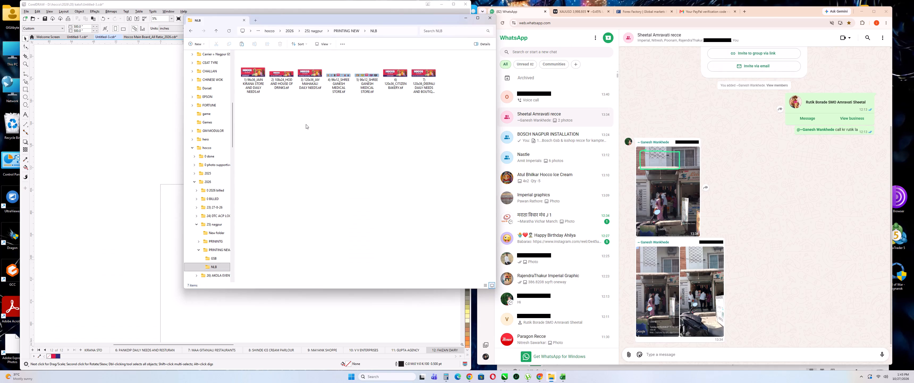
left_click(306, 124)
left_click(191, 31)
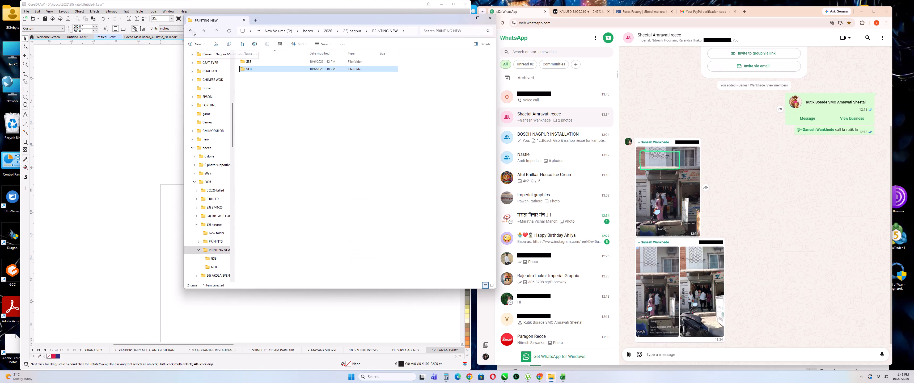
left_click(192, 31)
Copy the PRINTING NEW folder from the 28) katol folder in hocco 2026 to USB Drive (H:) using TeraCopy.
left_click(342, 31)
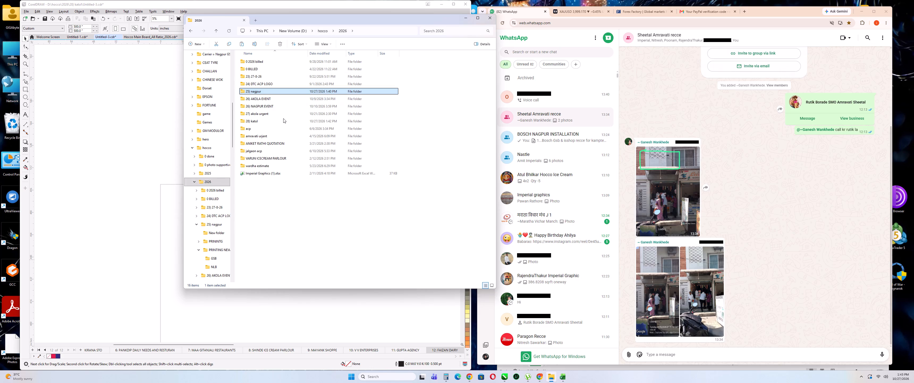
double_click(283, 118)
left_click(284, 67)
key("ctrl+c")
left_click(284, 67)
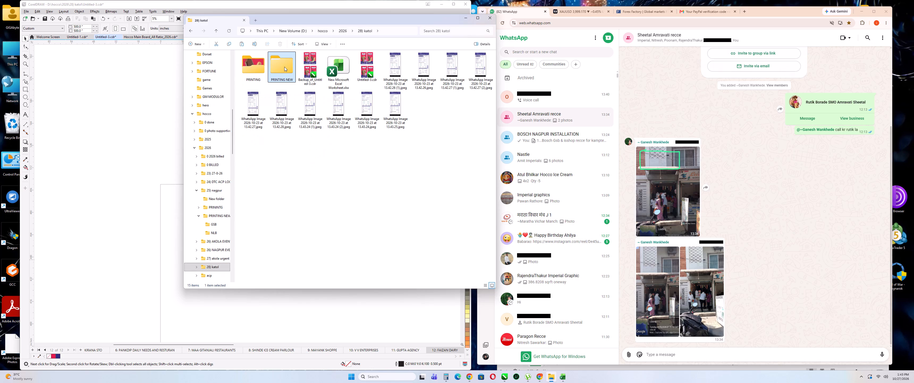
scroll(232, 197, "down", 20)
scroll(232, 197, "down", 7)
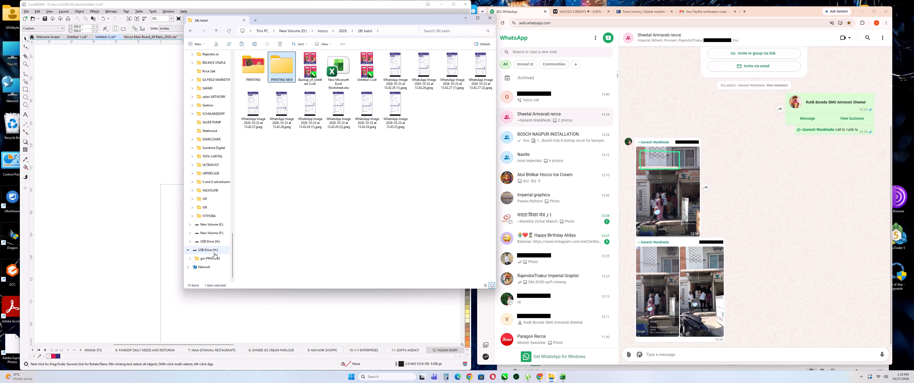
left_click(216, 244)
left_click(215, 248)
left_click(328, 190)
key("ctrl+v")
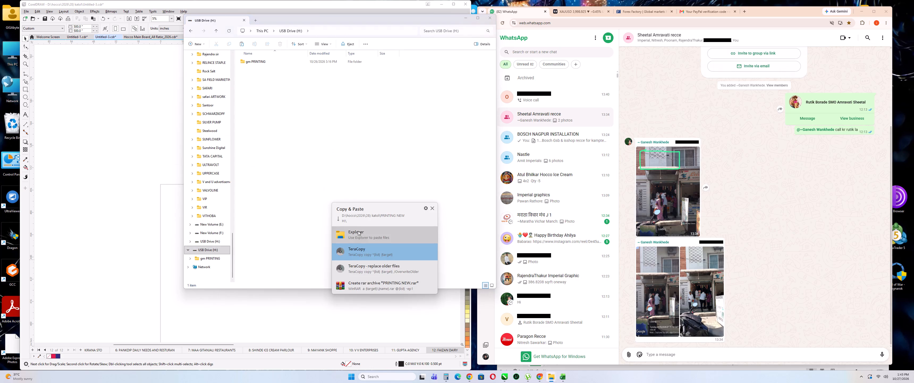
left_click(365, 249)
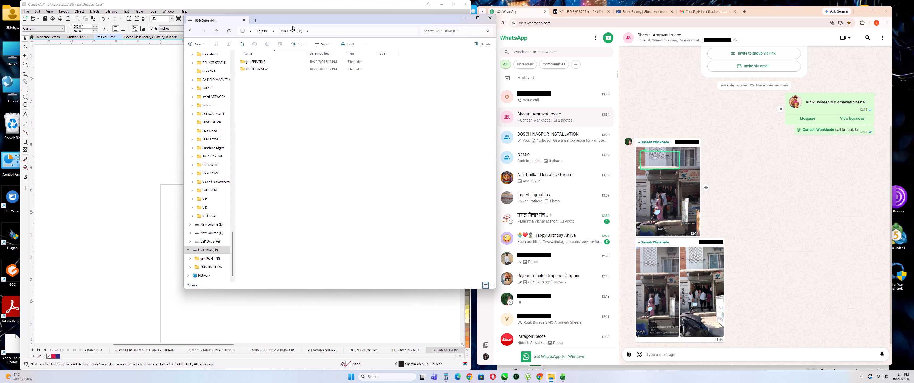
In File Explorer, edit the name of the PRINTING NEW folder on USB Drive (H:), trying the prefix "hocco" before the existing name.
right_click(255, 69)
left_click(312, 79)
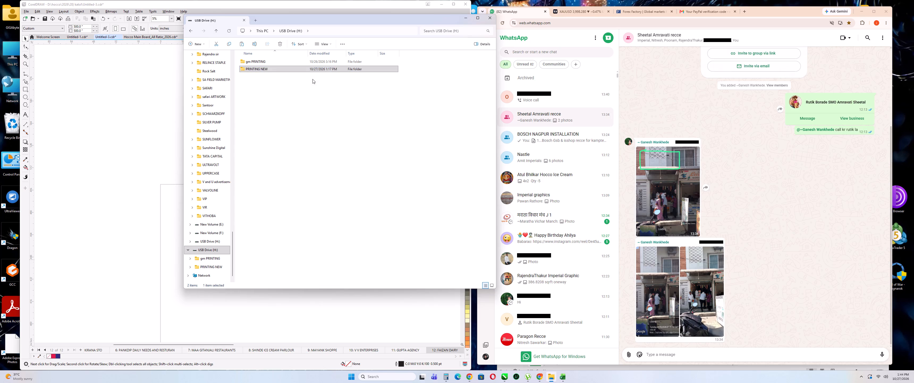
left_click(246, 70)
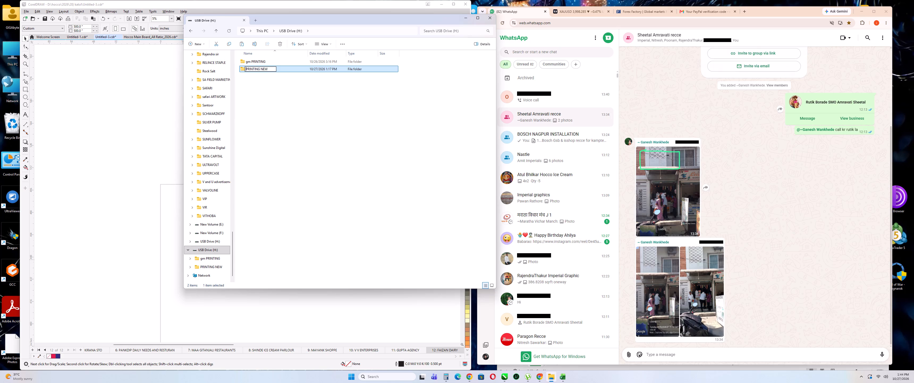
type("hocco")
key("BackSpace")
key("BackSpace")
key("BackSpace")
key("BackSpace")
Rename the PRINTING NEW folder on USB Drive (H:) as HOCCO PRINTING NEW.
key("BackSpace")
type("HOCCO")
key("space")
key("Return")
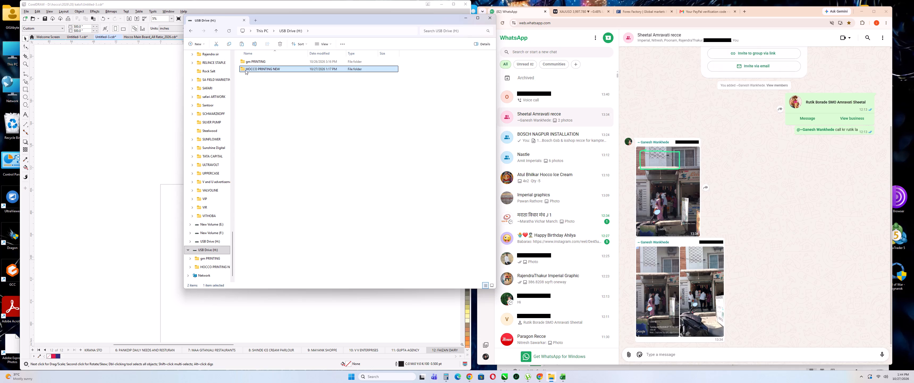
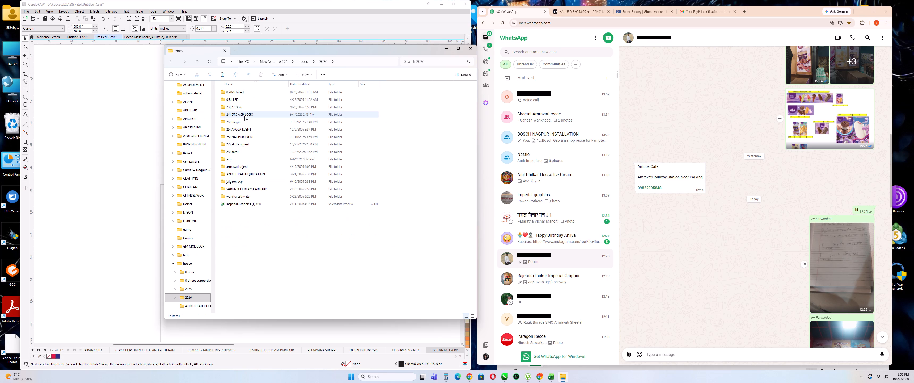
Open the NLB folder of exported boards inside PRINTING NEW in the hocco 2026 katol folder on New Volume (D:).
double_click(244, 152)
double_click(256, 100)
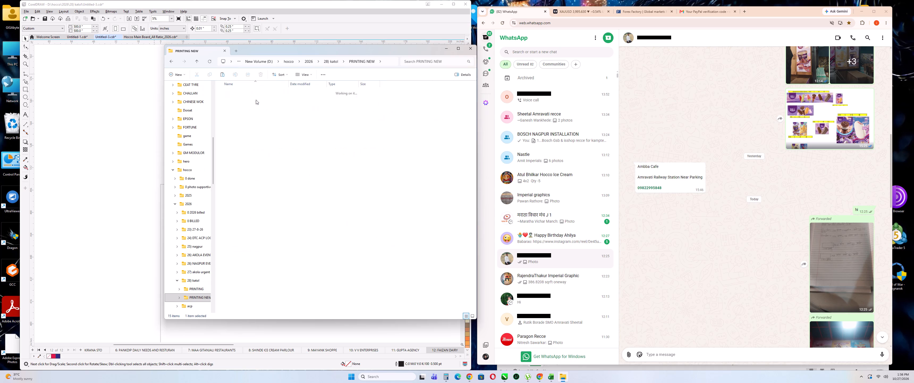
double_click(256, 100)
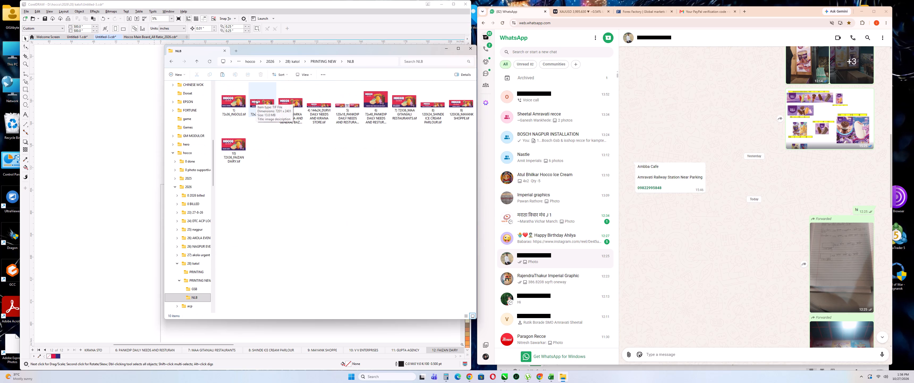